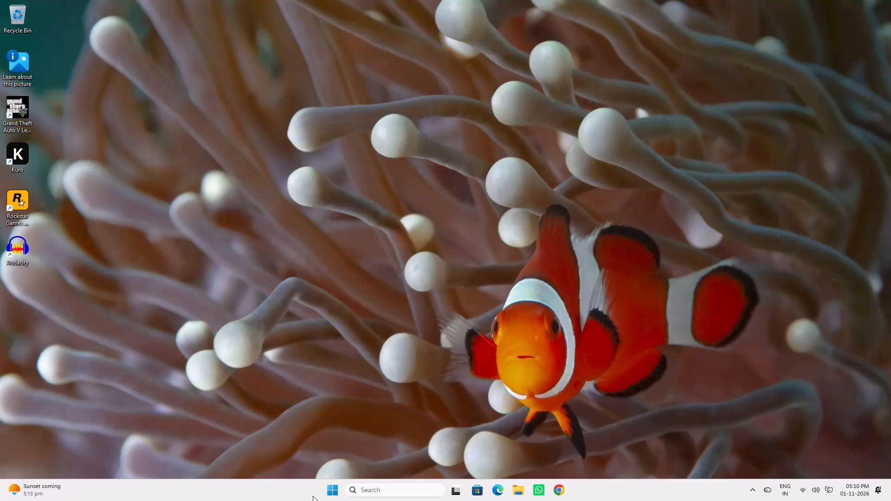
Launch Adobe After Effects 2026 and continue past the crash repair options with a normal start.
click(333, 492)
click(476, 349)
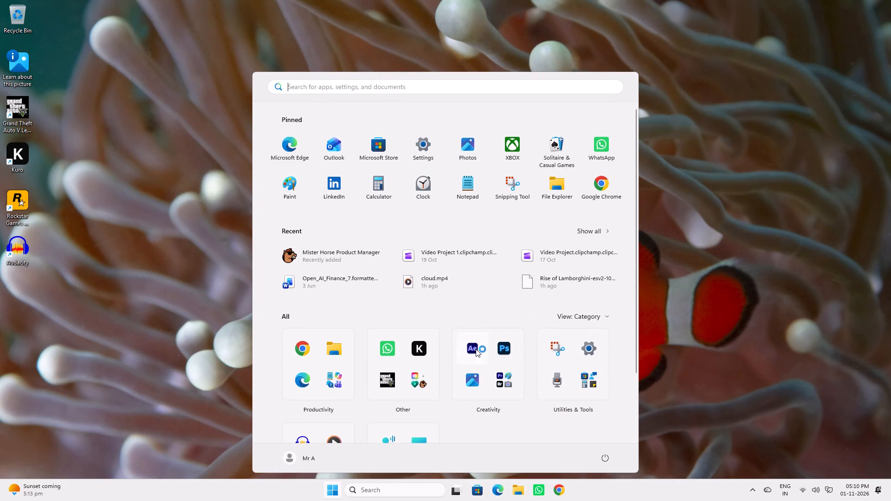
click(525, 291)
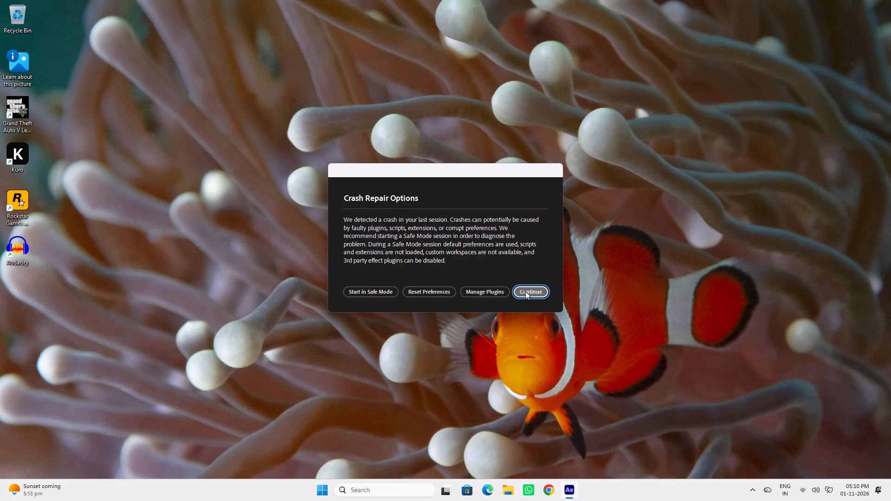
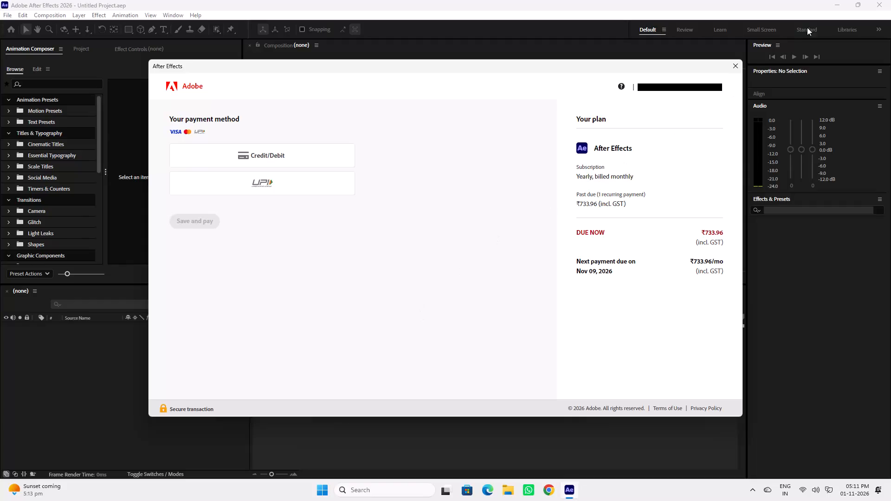
Dismiss the payment window and open the most recent Untitled Project from the recent files.
click(739, 70)
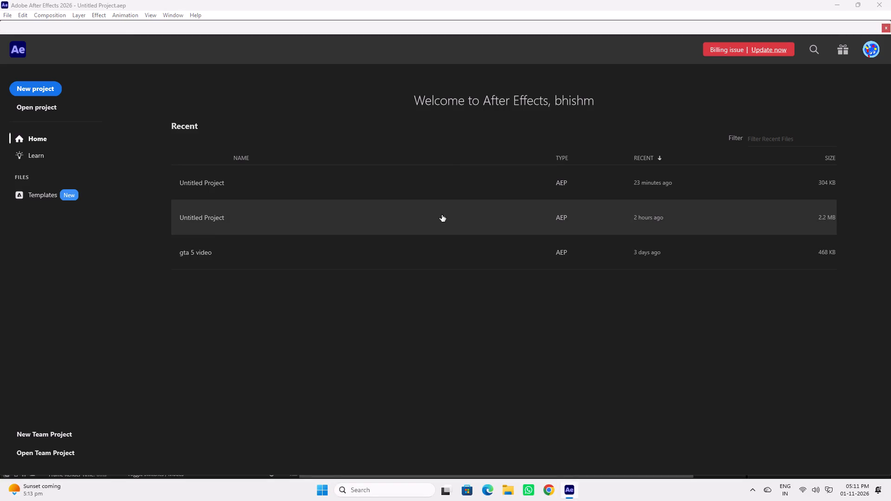
click(446, 188)
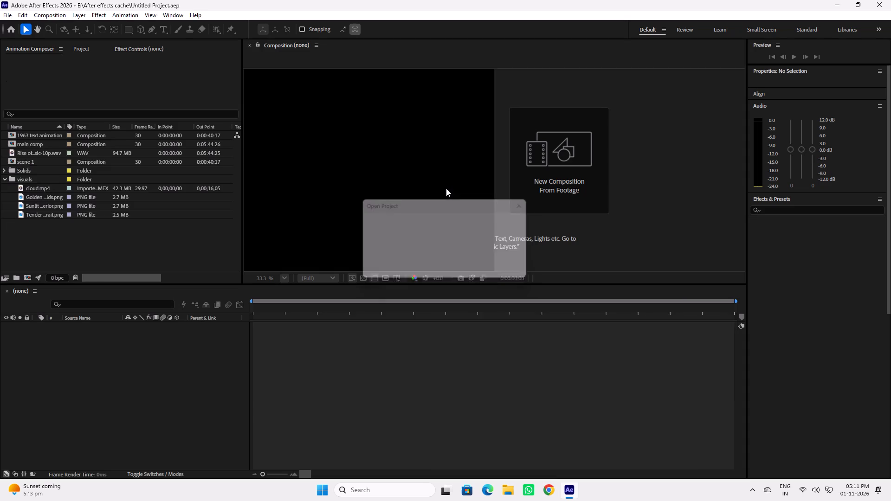
Preview scene 1's opening seconds, going from its start to around 0:00:04:12.
drag(279, 308, 253, 308)
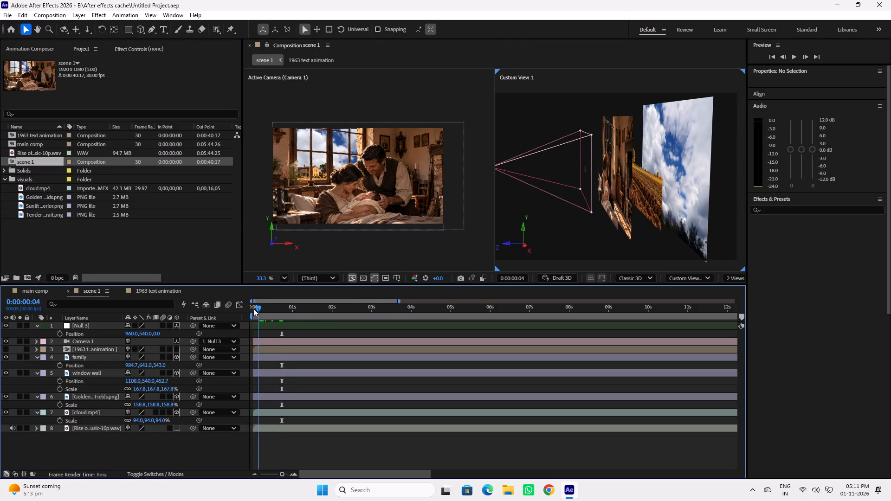
drag(253, 308, 244, 308)
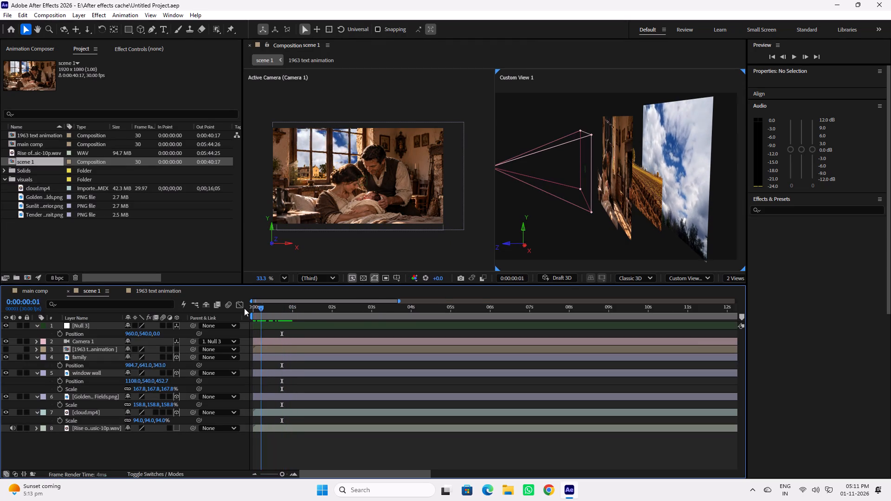
drag(244, 308, 240, 308)
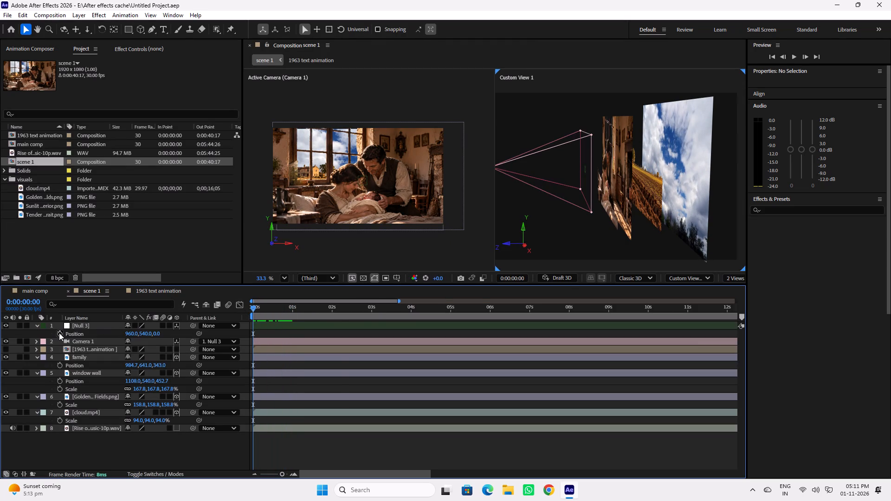
drag(333, 310, 406, 312)
key(space)
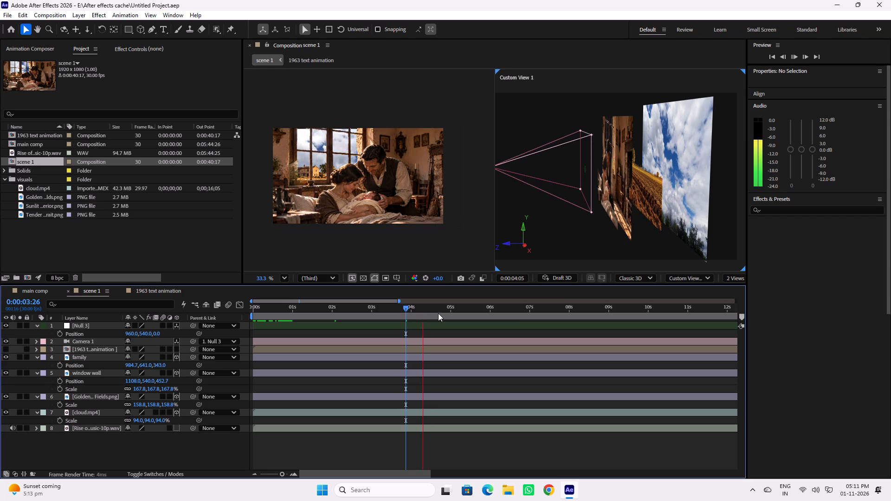
click(427, 309)
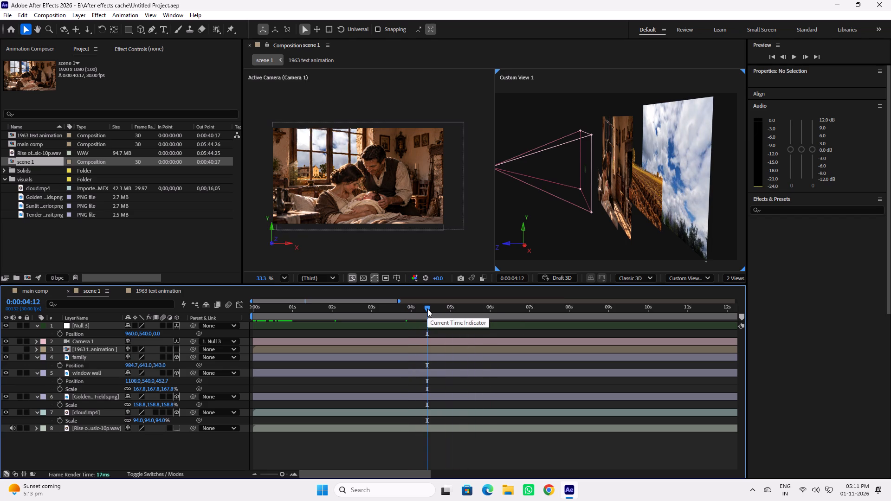
key(space)
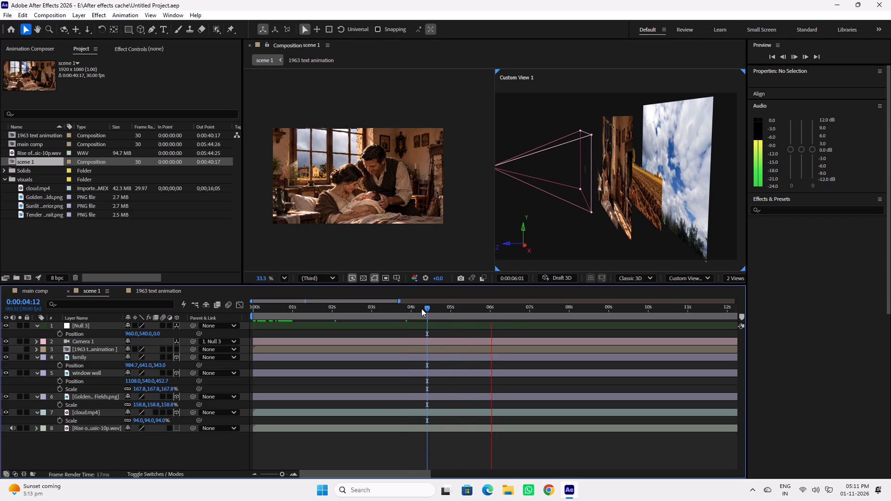
click(428, 308)
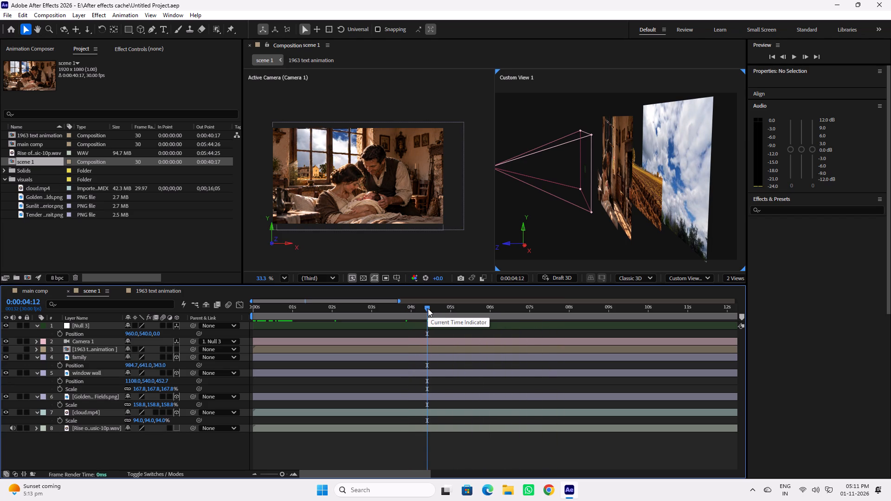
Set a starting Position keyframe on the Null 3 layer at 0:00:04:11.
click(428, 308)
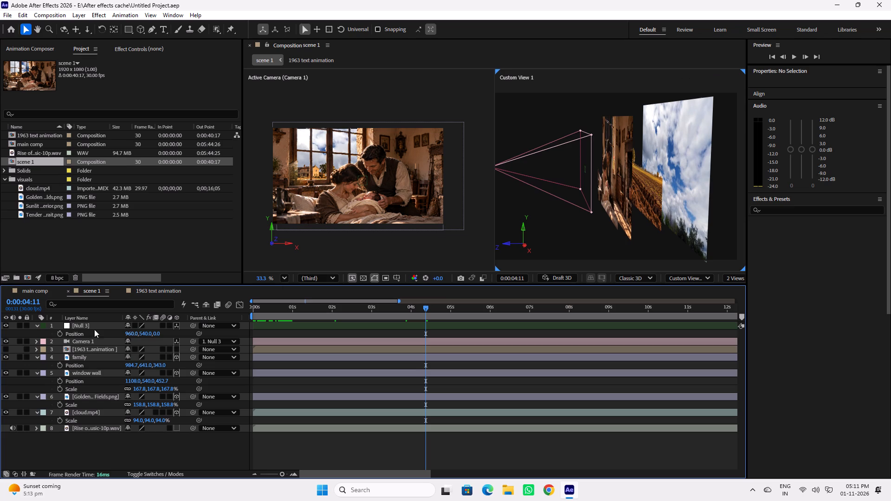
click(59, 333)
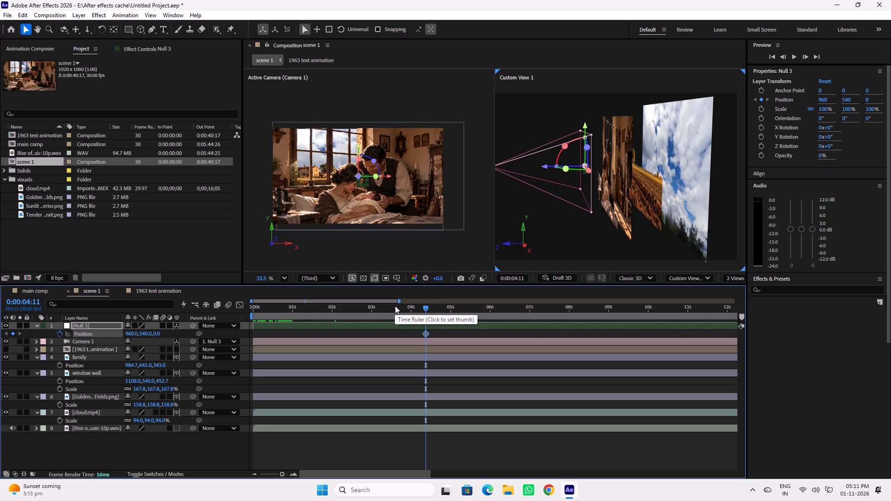
Preview scene 1 from 0:00:00:26 and replay the section around two seconds to examine its timing.
drag(396, 306, 288, 310)
key(space)
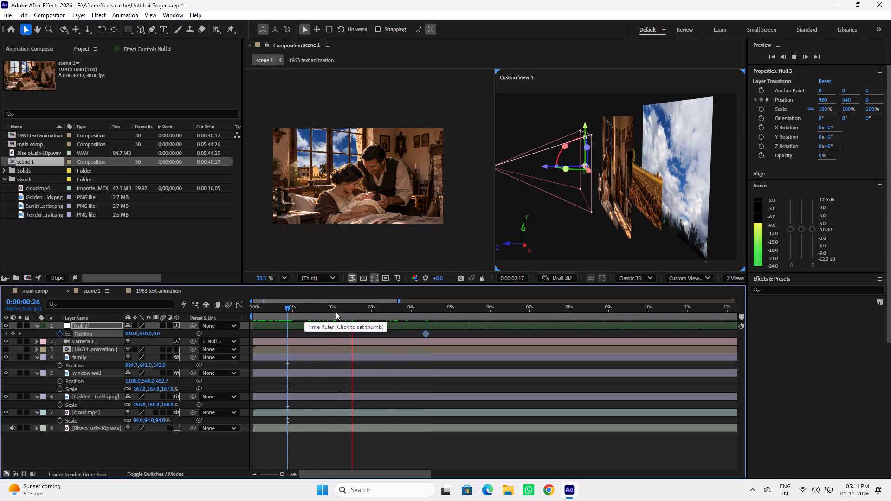
click(338, 312)
key(space)
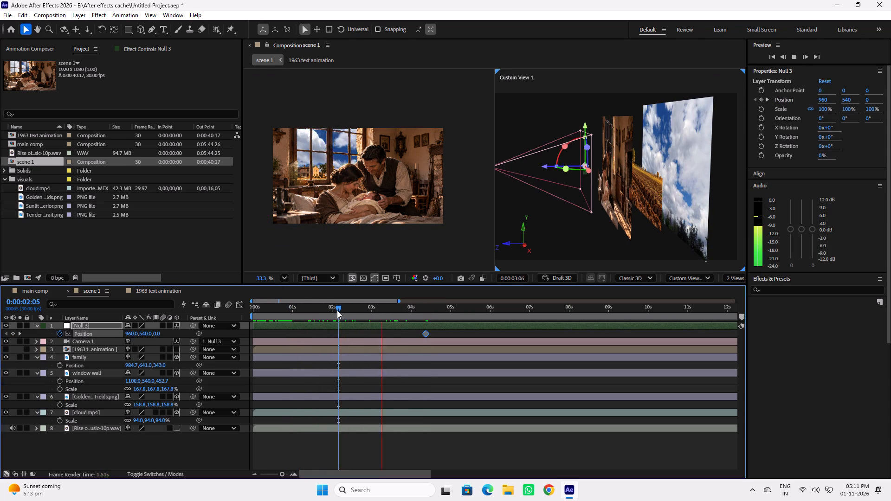
click(336, 309)
click(336, 309)
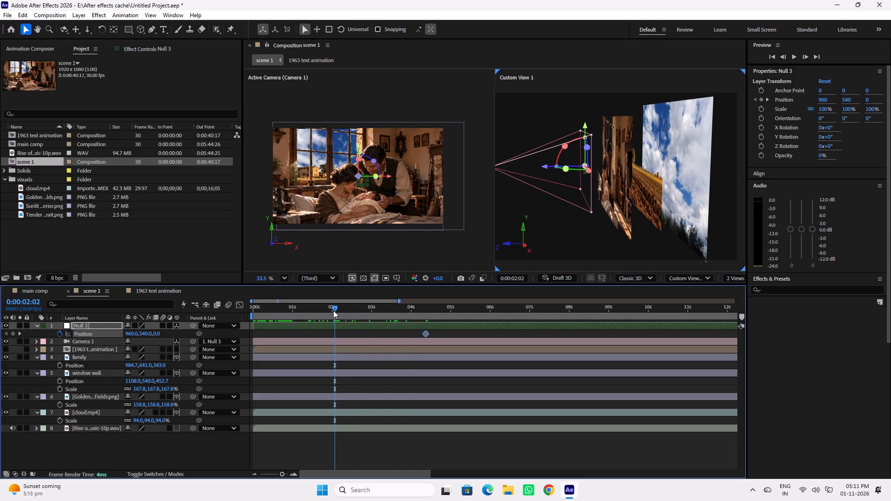
key(space)
drag(333, 309, 326, 309)
key(space)
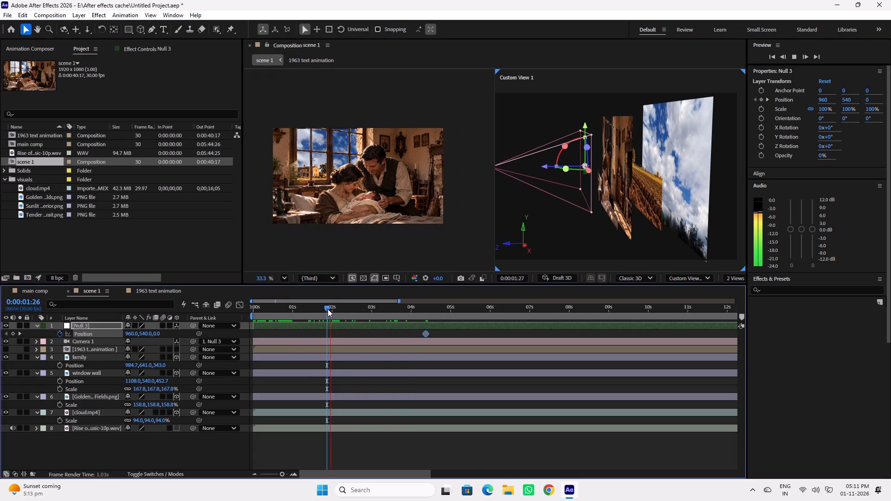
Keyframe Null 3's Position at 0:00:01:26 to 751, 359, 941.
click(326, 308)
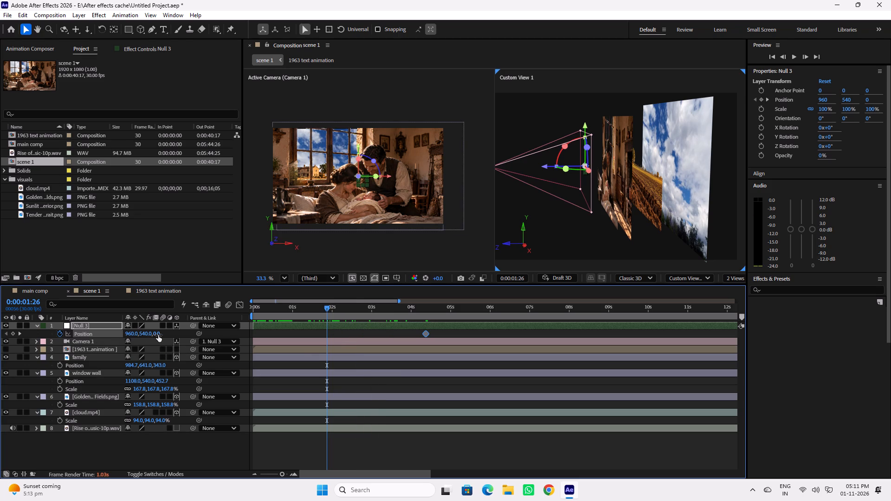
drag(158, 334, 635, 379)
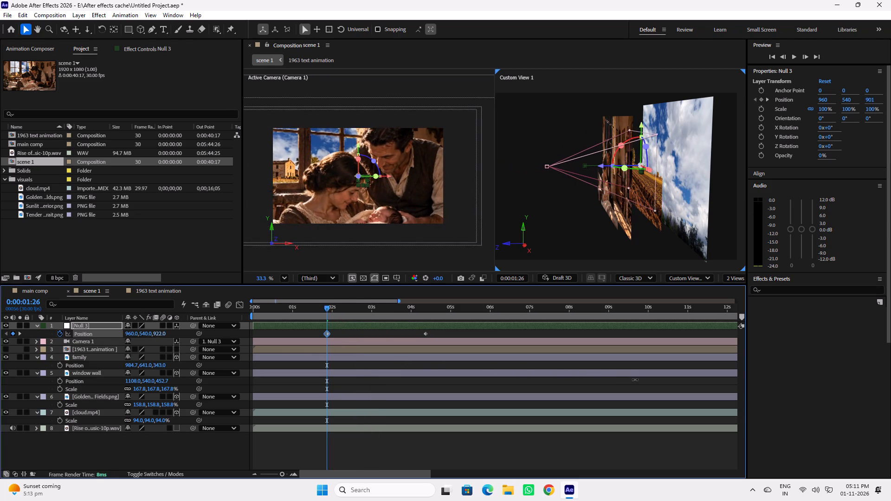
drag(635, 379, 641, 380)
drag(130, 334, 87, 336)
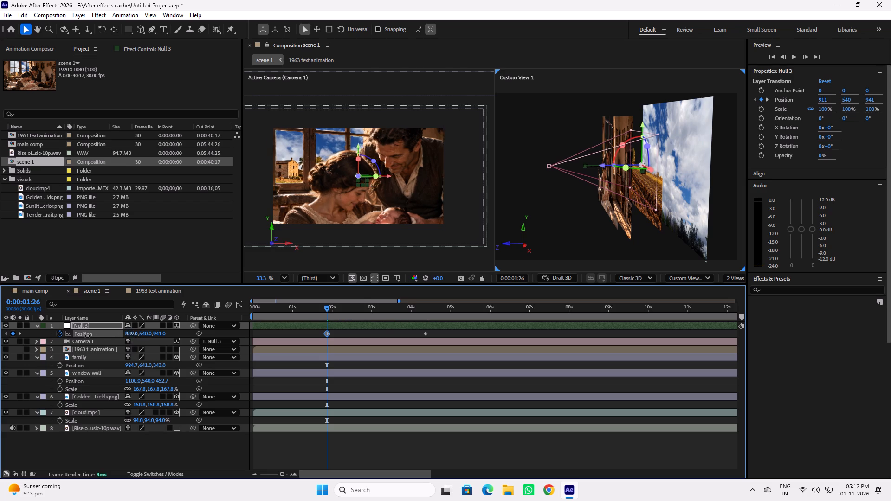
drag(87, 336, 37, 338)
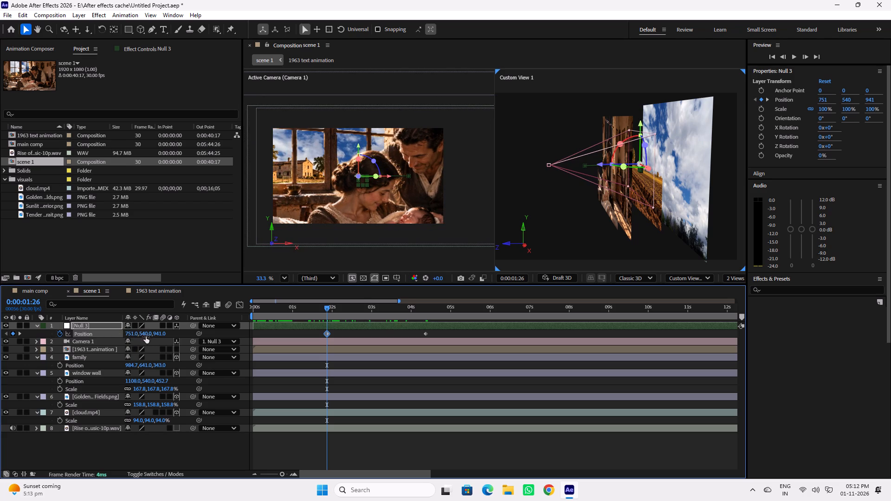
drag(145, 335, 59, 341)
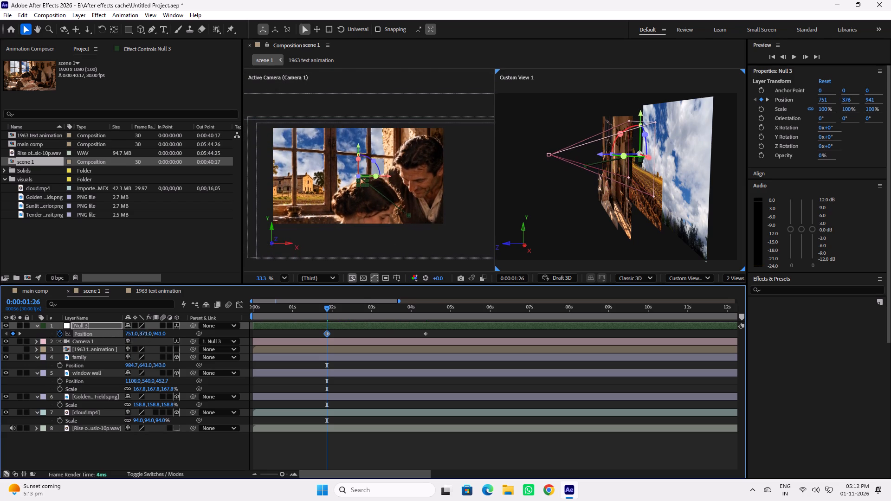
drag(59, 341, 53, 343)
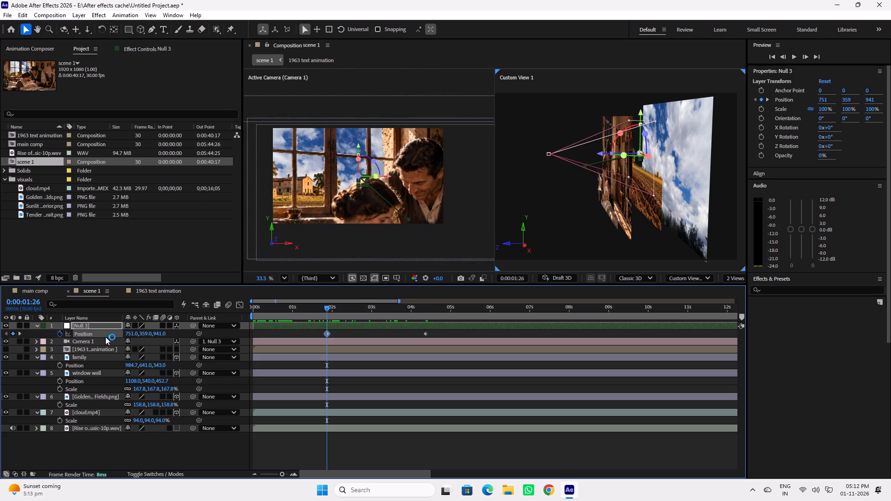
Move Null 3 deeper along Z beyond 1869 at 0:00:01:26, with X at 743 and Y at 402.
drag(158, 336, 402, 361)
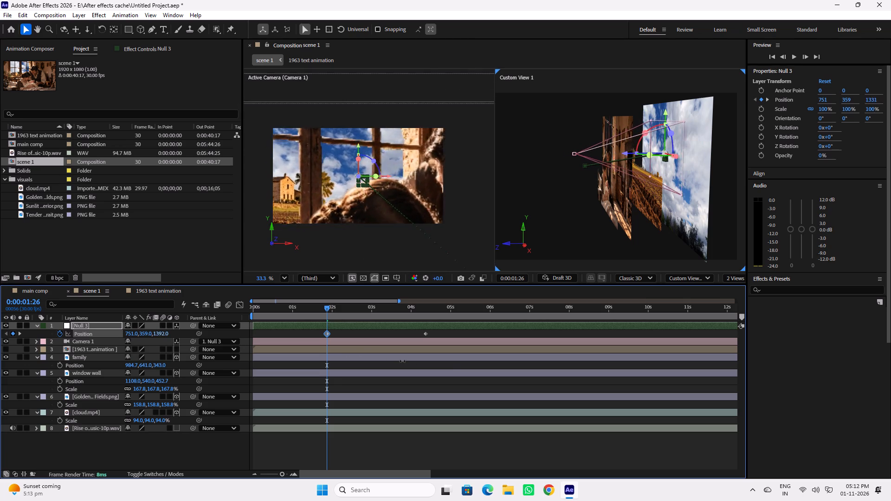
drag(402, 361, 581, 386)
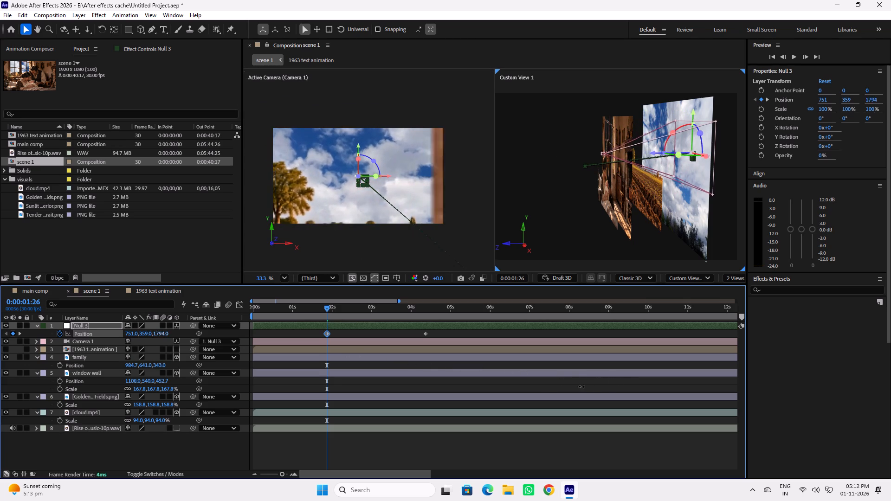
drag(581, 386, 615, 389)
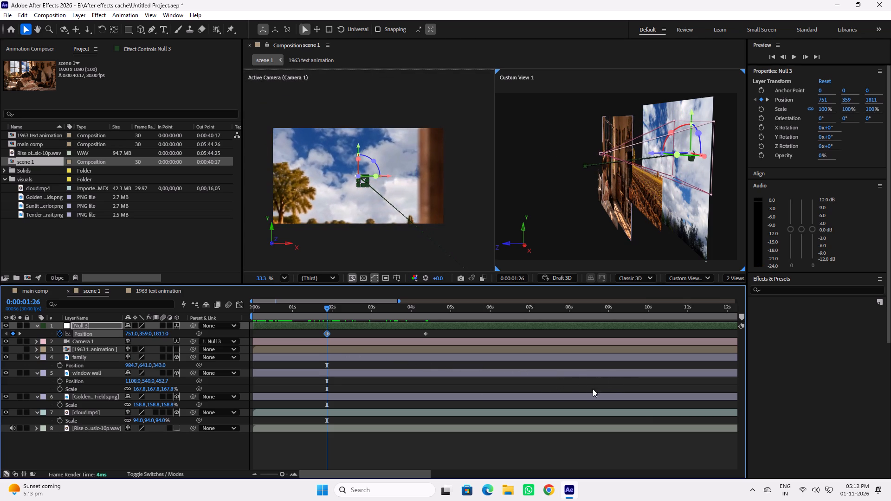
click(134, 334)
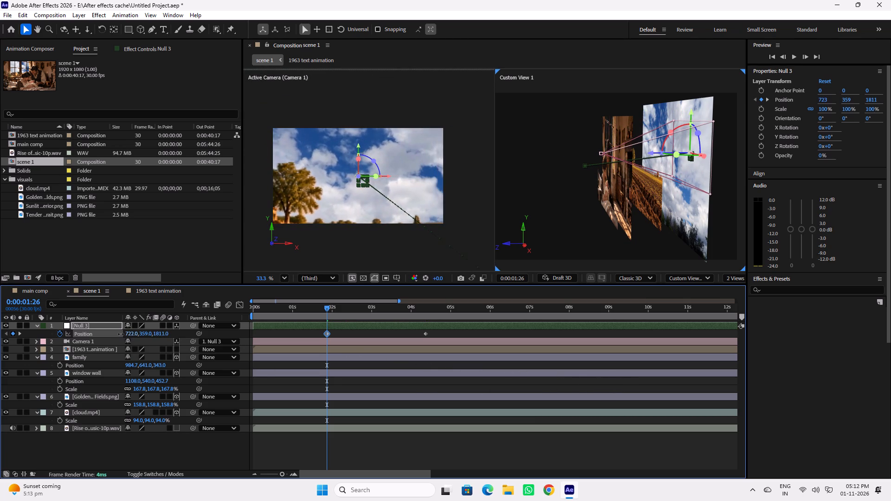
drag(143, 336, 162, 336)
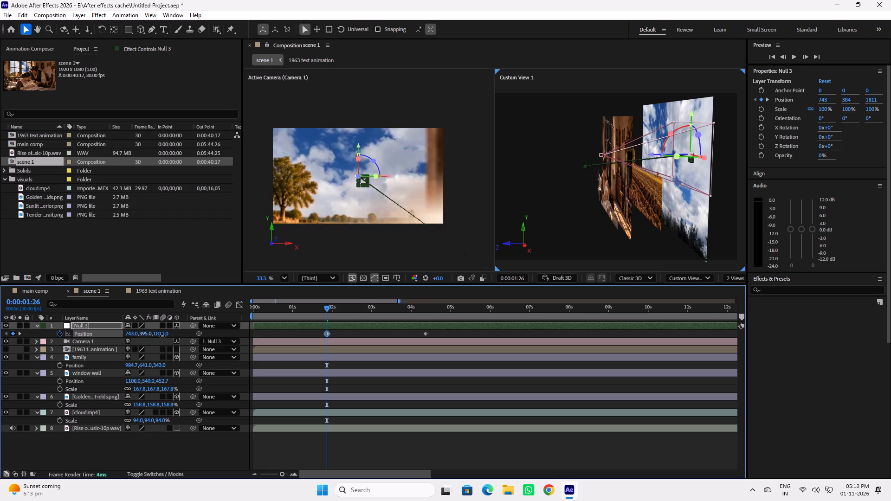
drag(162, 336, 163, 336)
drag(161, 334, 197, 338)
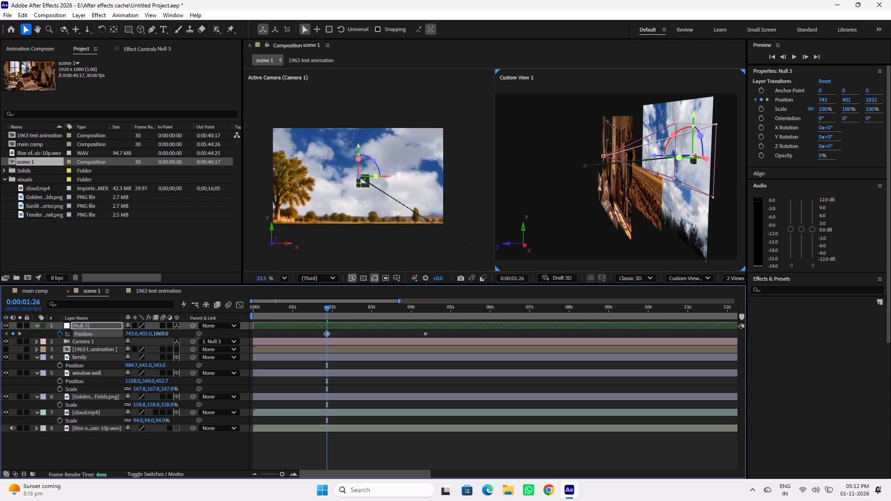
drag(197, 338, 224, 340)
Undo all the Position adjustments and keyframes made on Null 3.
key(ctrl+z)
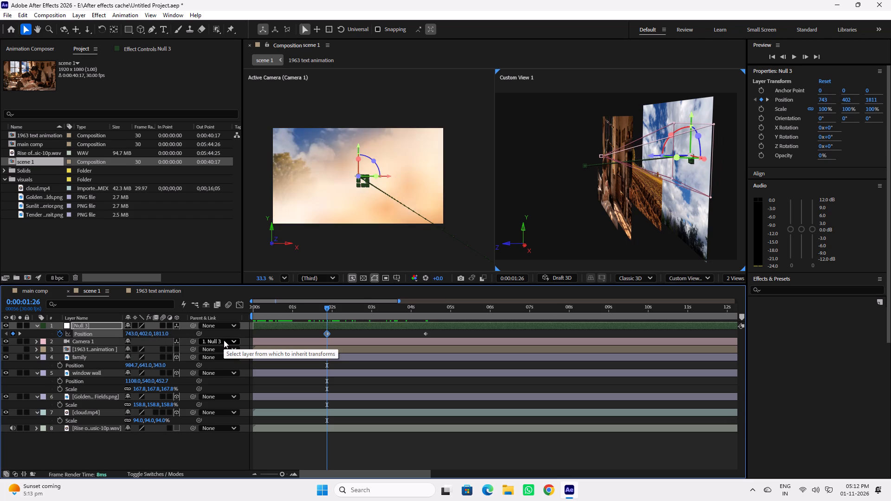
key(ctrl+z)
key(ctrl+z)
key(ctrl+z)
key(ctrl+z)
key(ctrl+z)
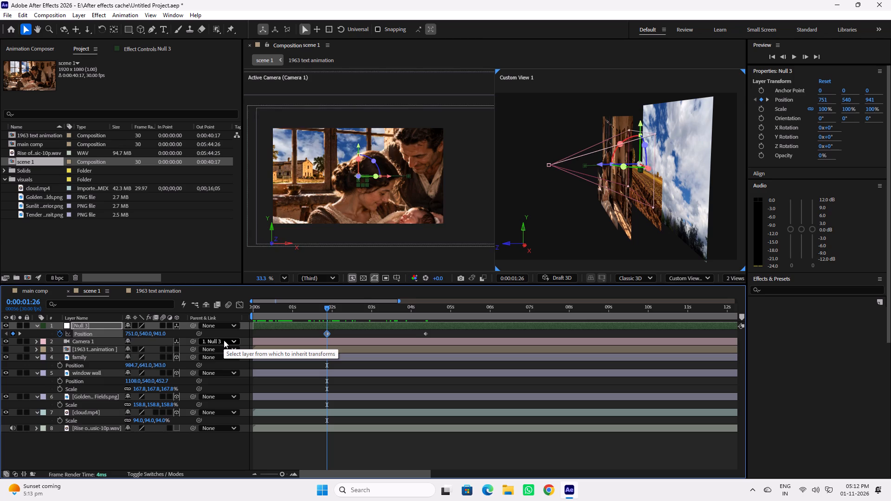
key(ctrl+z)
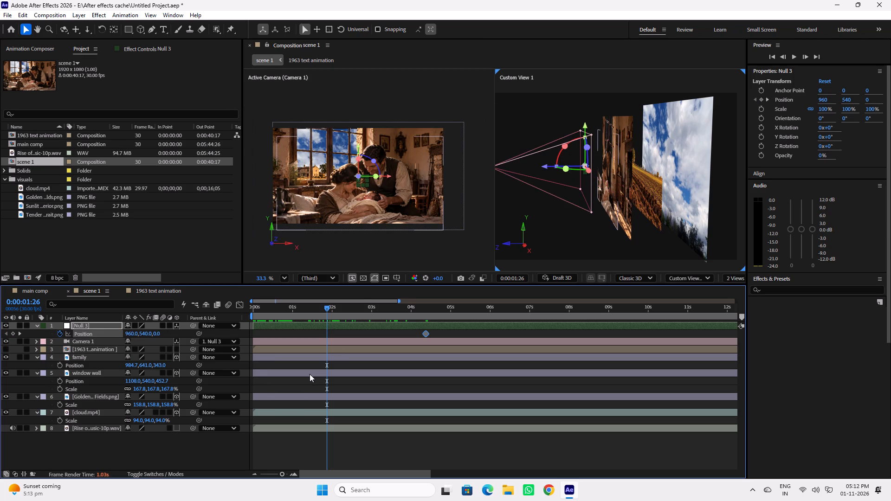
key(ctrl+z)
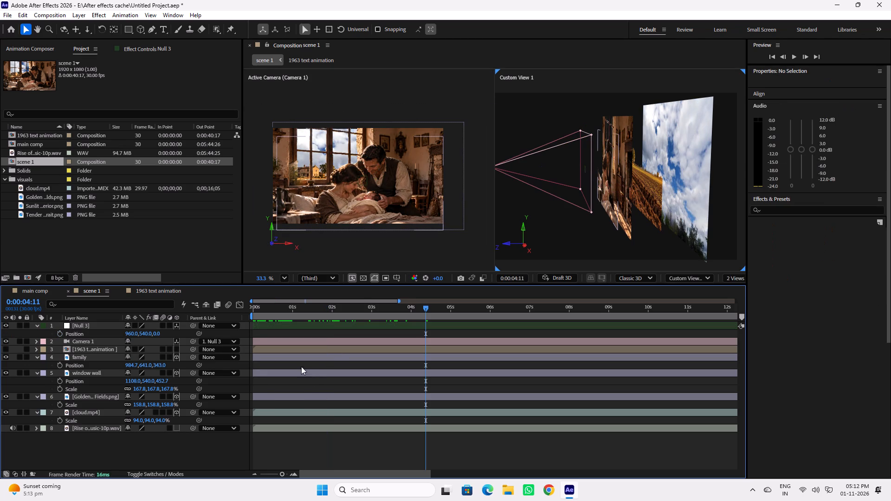
Turn on Depth of Field in Camera 1's camera options and examine the active camera view up close.
click(38, 342)
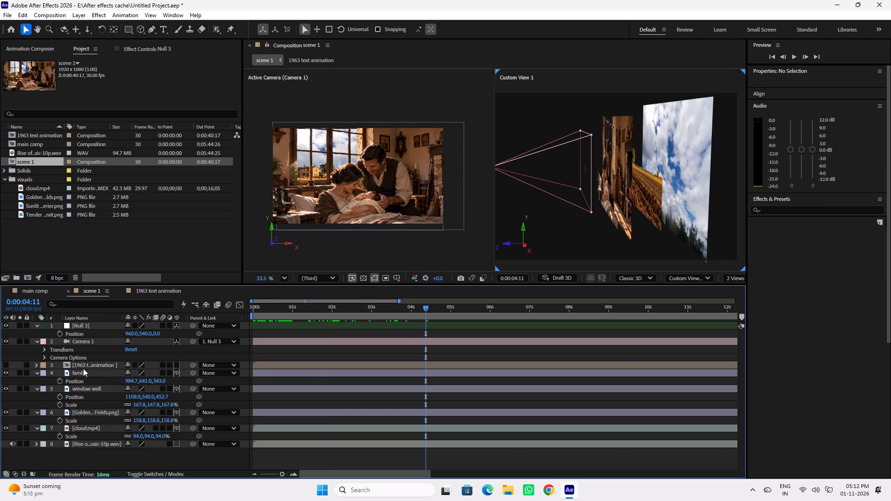
click(45, 356)
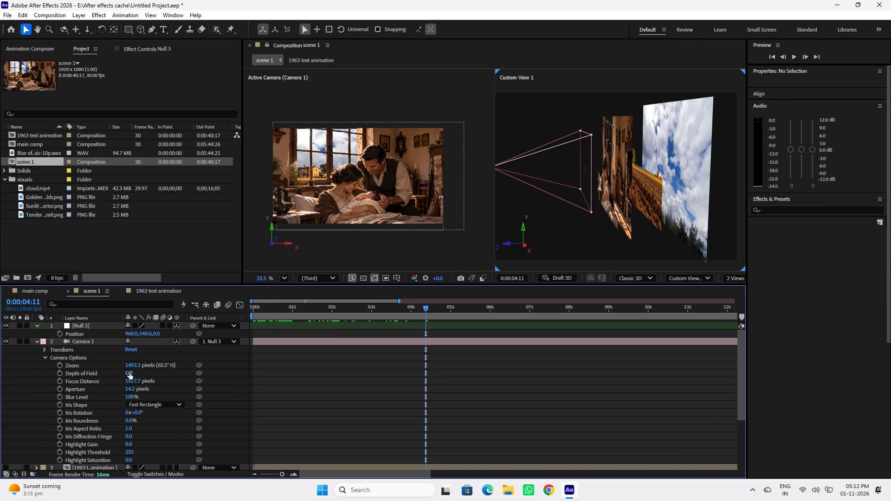
drag(129, 373, 156, 375)
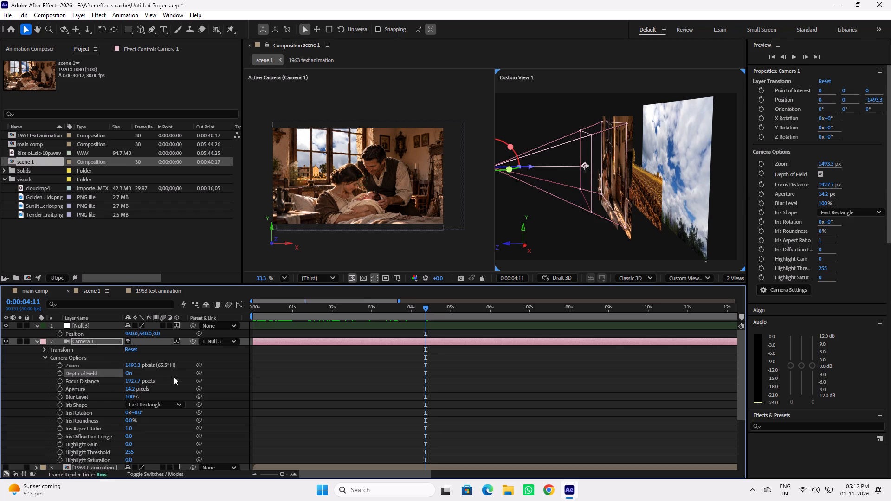
scroll(327, 199, up, 1)
scroll(368, 159, up, 5)
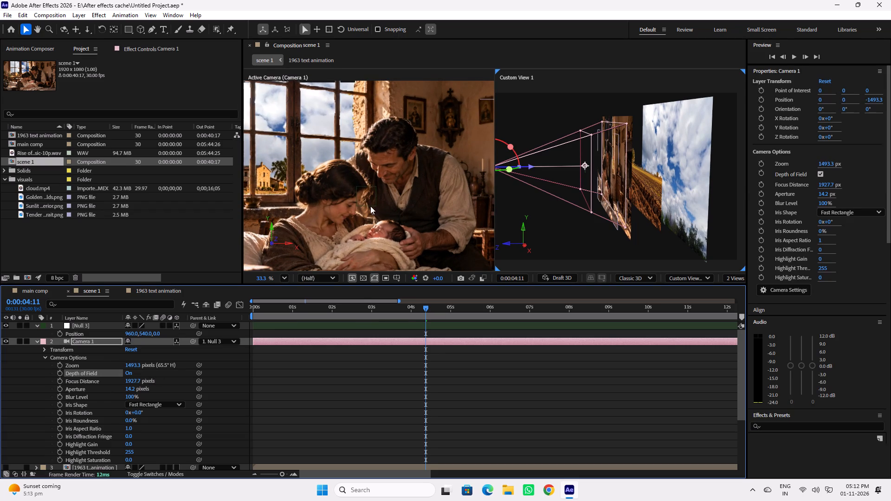
Collapse Camera 1's properties and keyframe Null 3's Position of 960, 540, 0 at 0:00:04:11.
scroll(378, 235, down, 4)
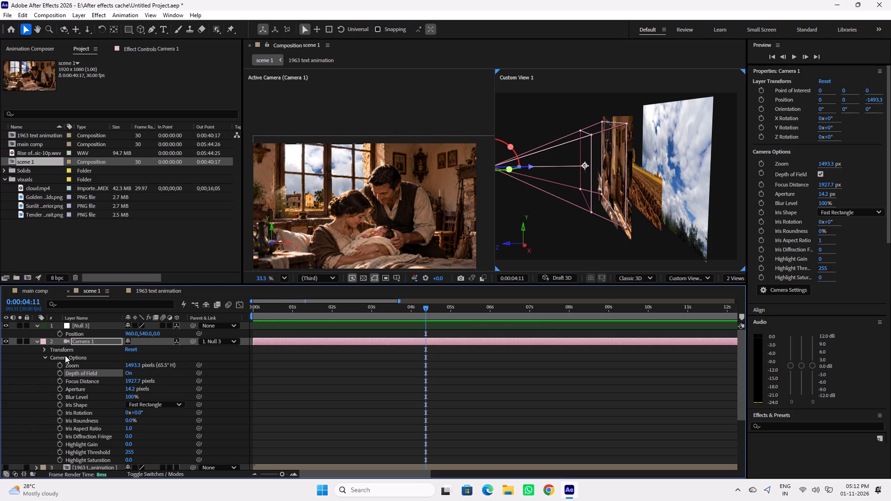
click(44, 359)
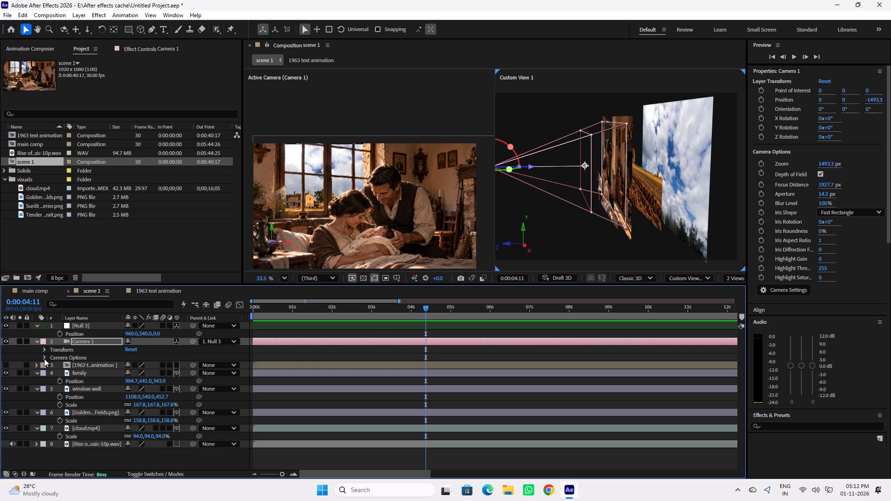
click(35, 343)
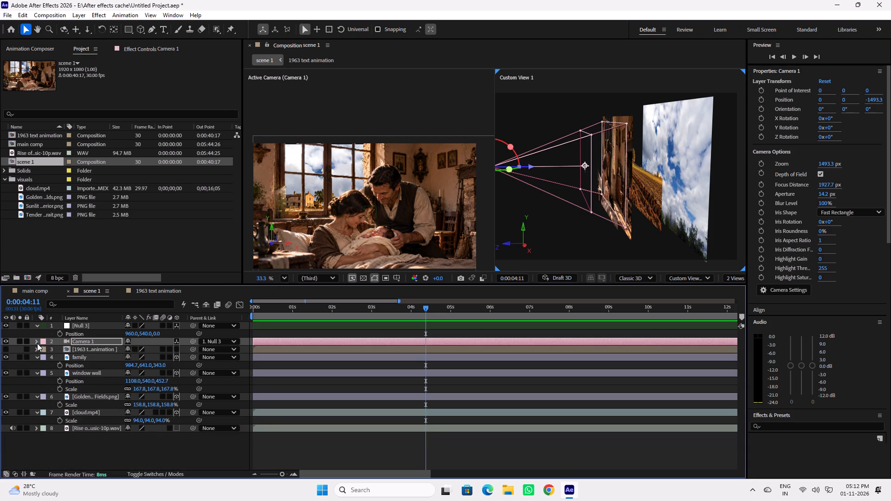
click(59, 334)
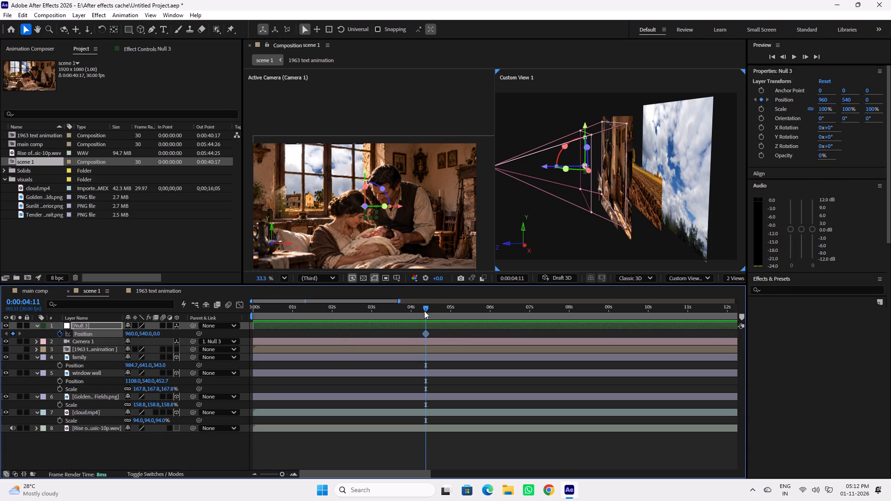
At 0:00:01:24, keyframe Null 3's Position at 570, 316, 1139, moving the camera in toward the window.
key(space)
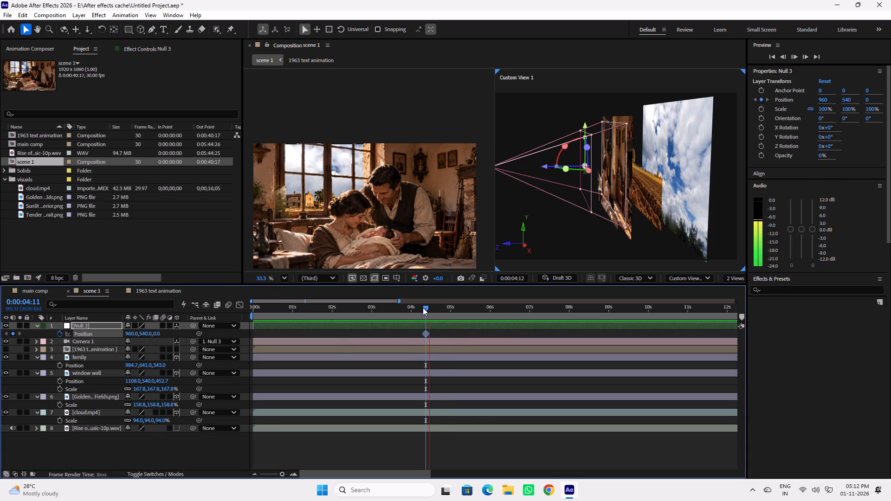
drag(410, 308, 340, 308)
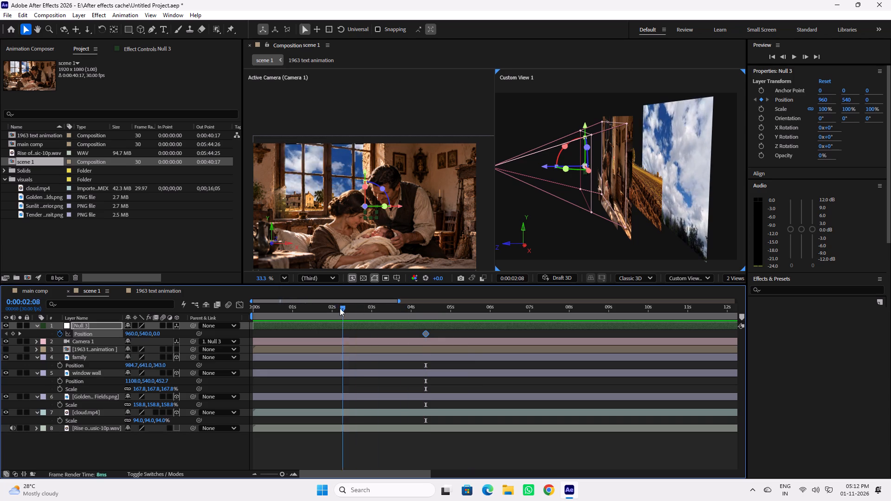
drag(340, 308, 328, 308)
key(space)
click(327, 306)
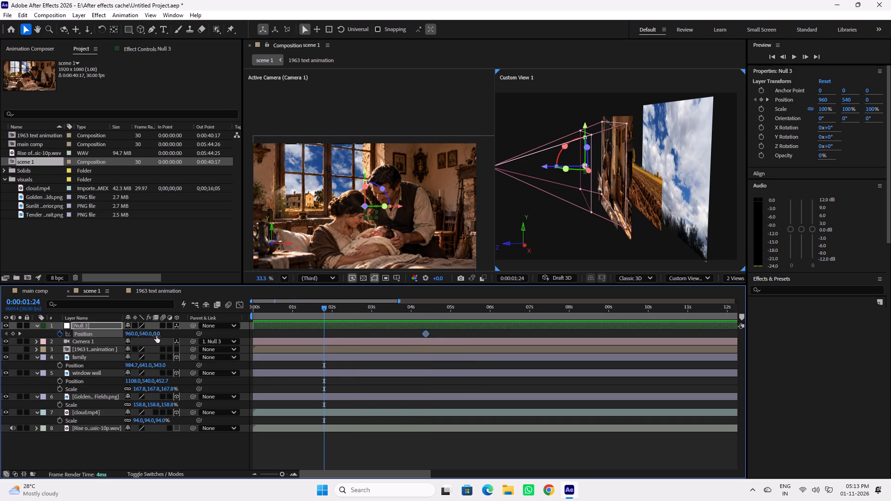
drag(157, 335, 334, 351)
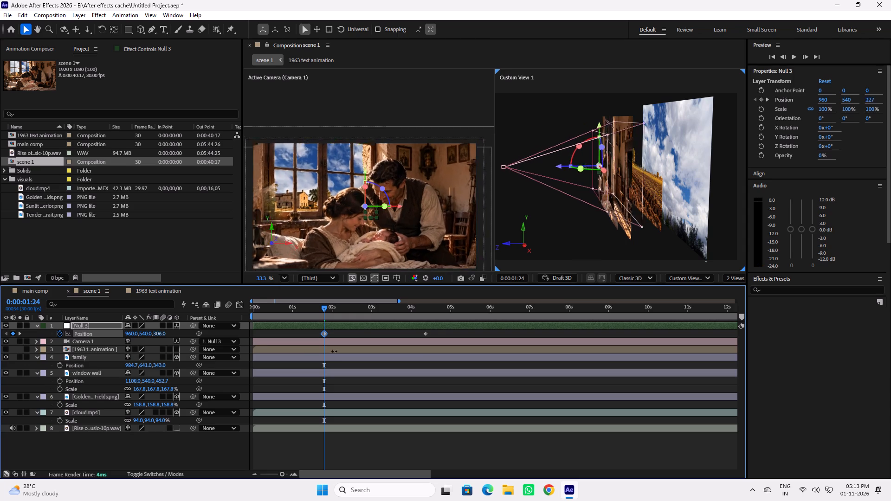
drag(334, 351, 728, 378)
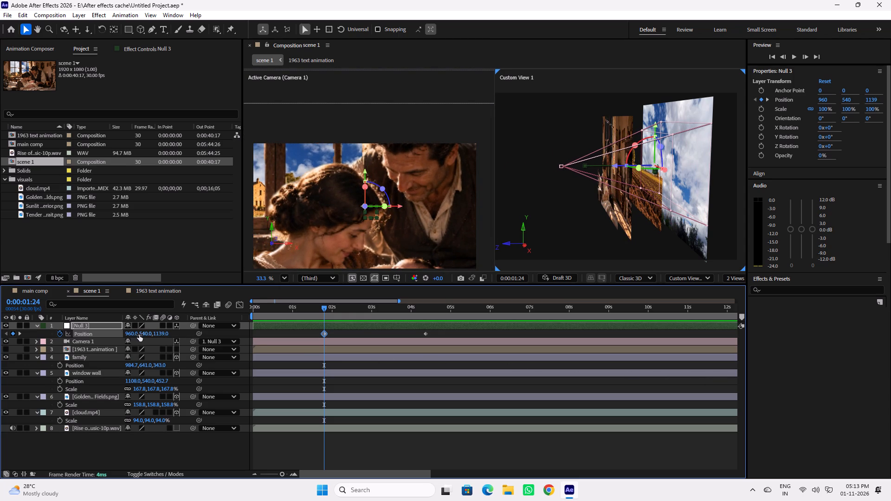
drag(130, 334, 0, 339)
drag(145, 334, 131, 335)
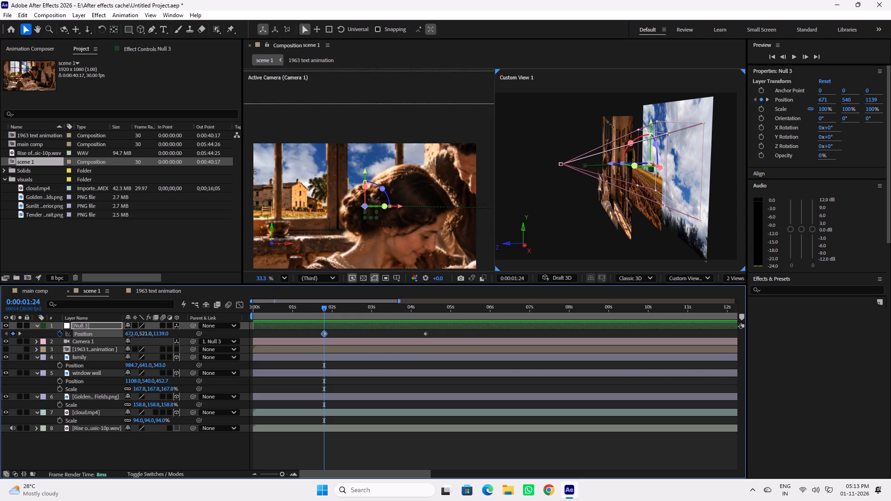
drag(131, 335, 32, 343)
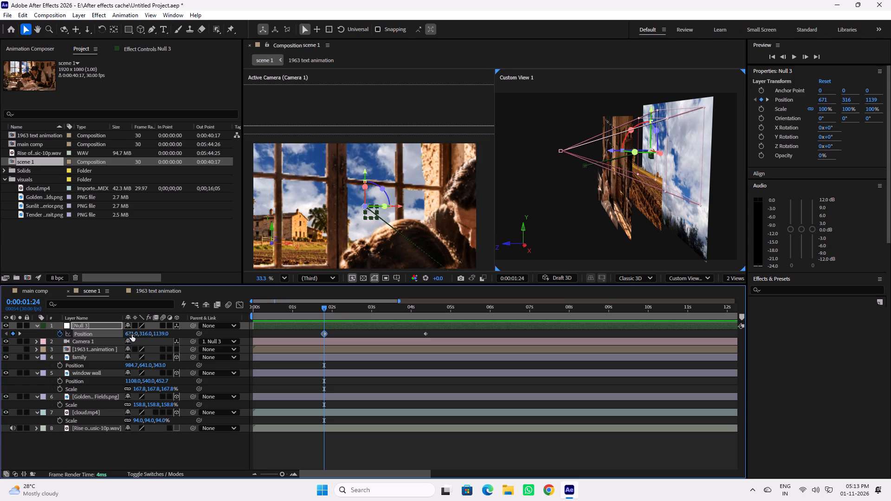
drag(132, 334, 88, 337)
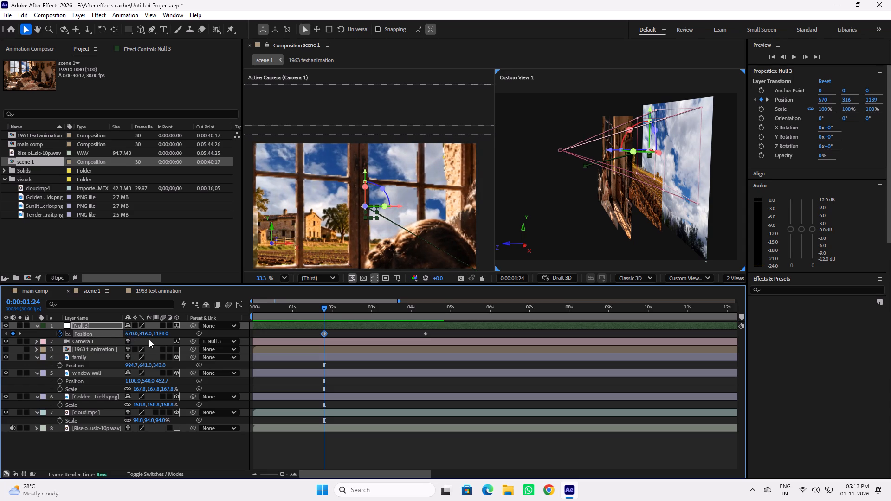
Push Null 3 through the window toward the fields, setting its Position at 0:00:01:24 to 690, 469, 1898.
drag(162, 334, 315, 351)
drag(143, 335, 154, 335)
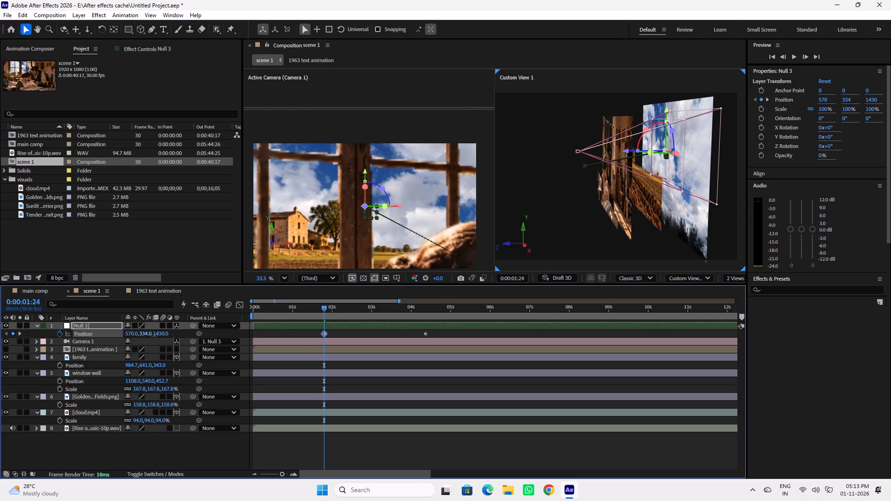
drag(154, 335, 157, 336)
drag(130, 336, 151, 339)
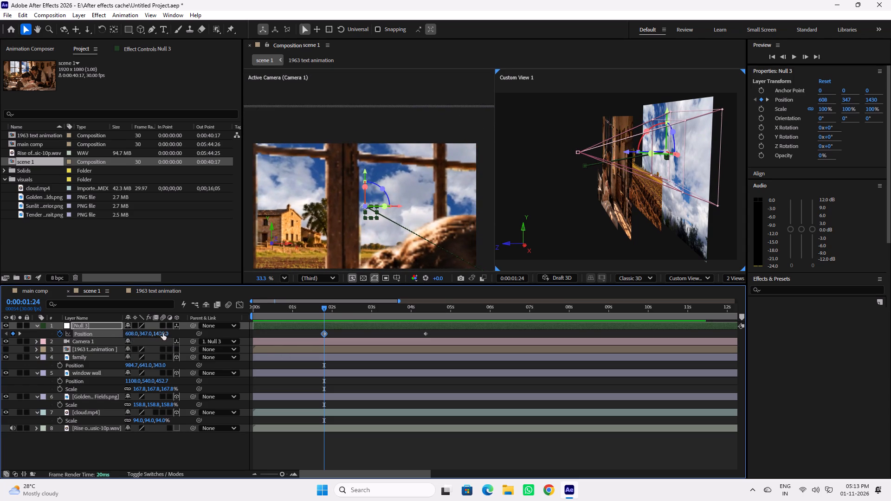
drag(163, 333, 305, 359)
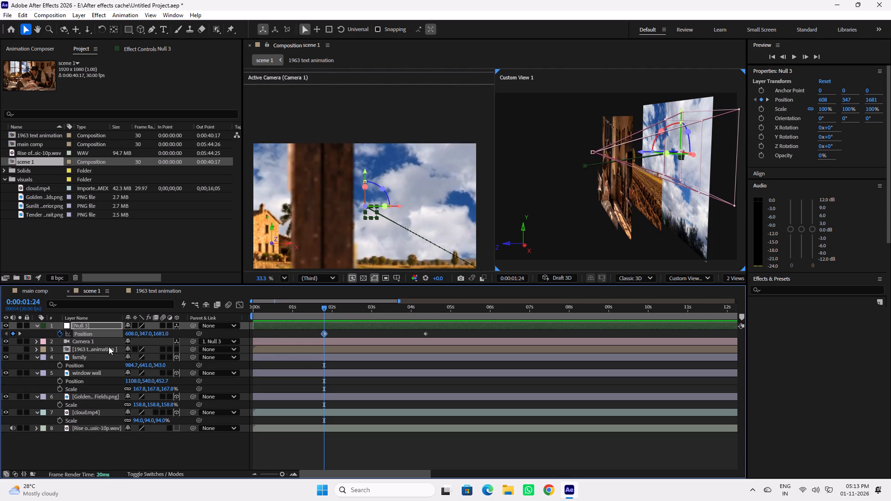
drag(130, 336, 168, 336)
drag(144, 334, 161, 332)
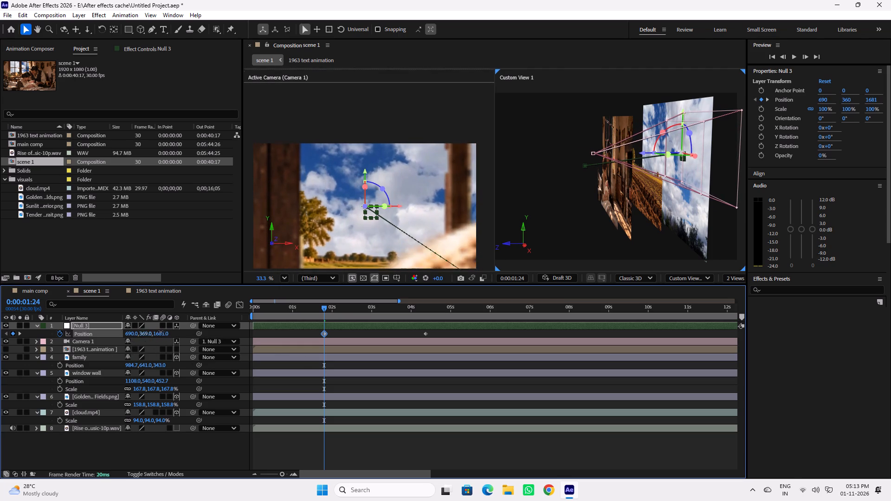
drag(161, 332, 173, 331)
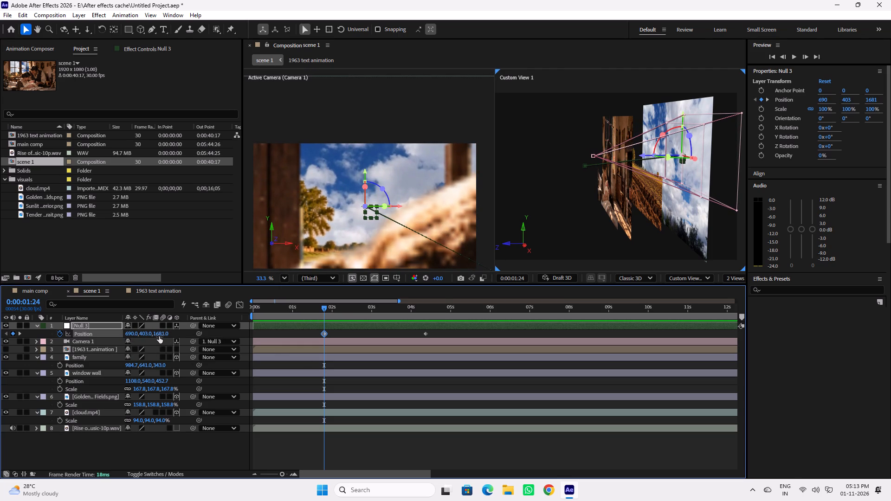
drag(163, 336, 268, 355)
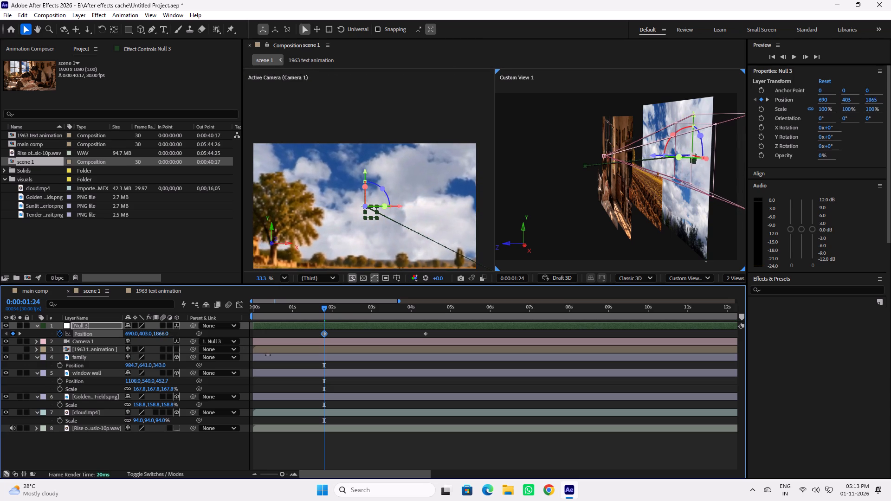
drag(268, 355, 271, 355)
drag(143, 335, 164, 336)
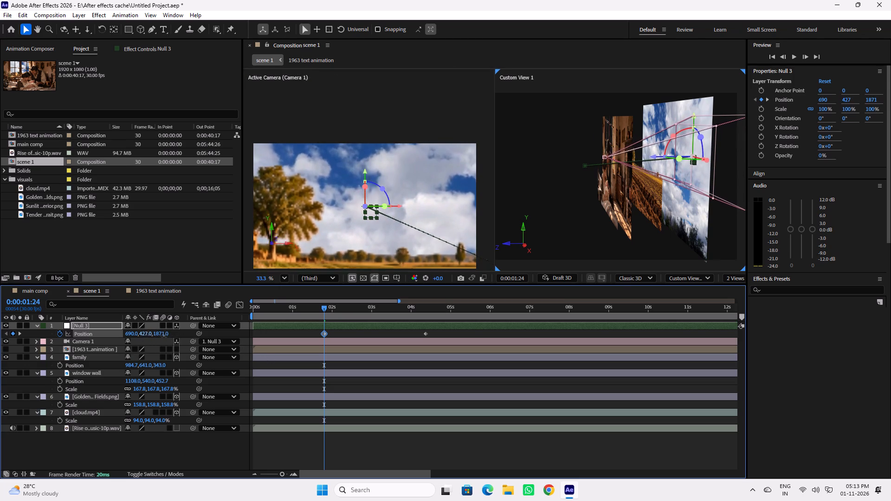
drag(164, 336, 172, 337)
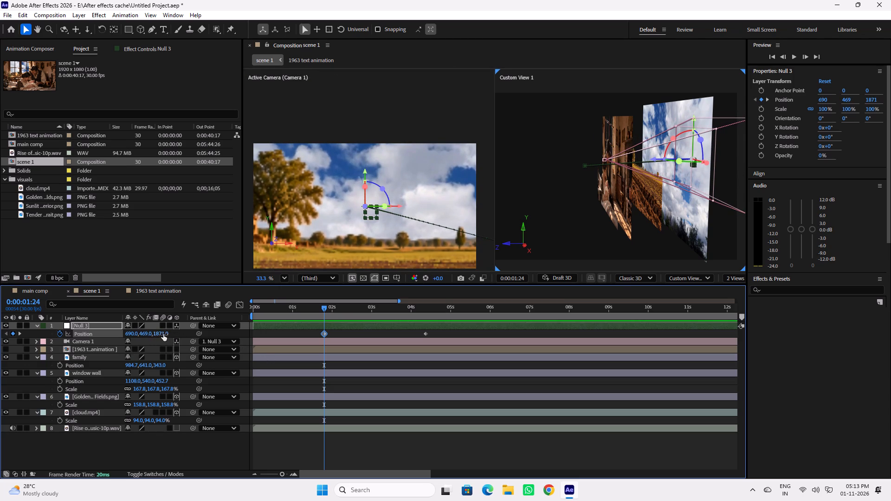
drag(163, 334, 176, 334)
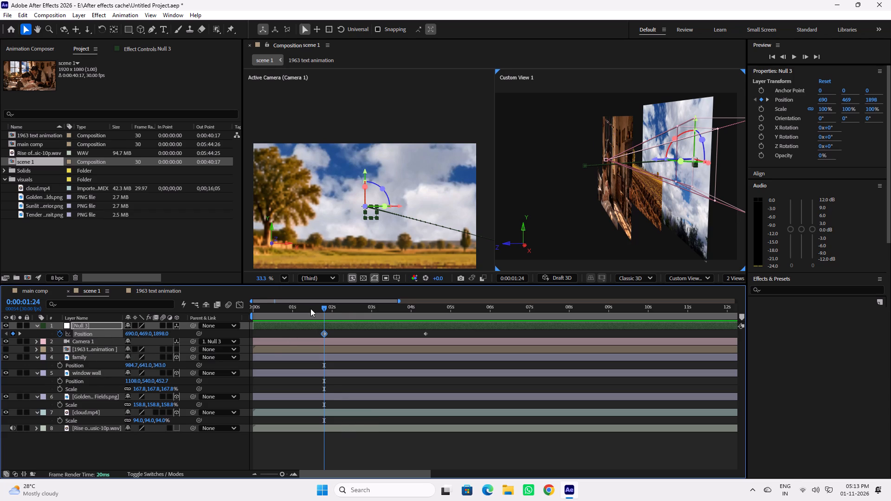
Scrub and play back the camera move between Null 3's two Position keyframes, including from the start of scene 1.
drag(323, 306, 383, 315)
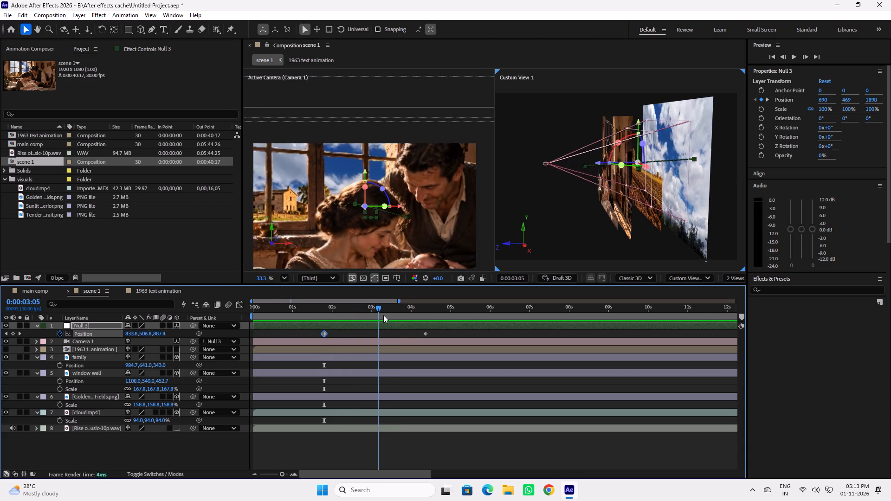
drag(383, 315, 315, 316)
key(space)
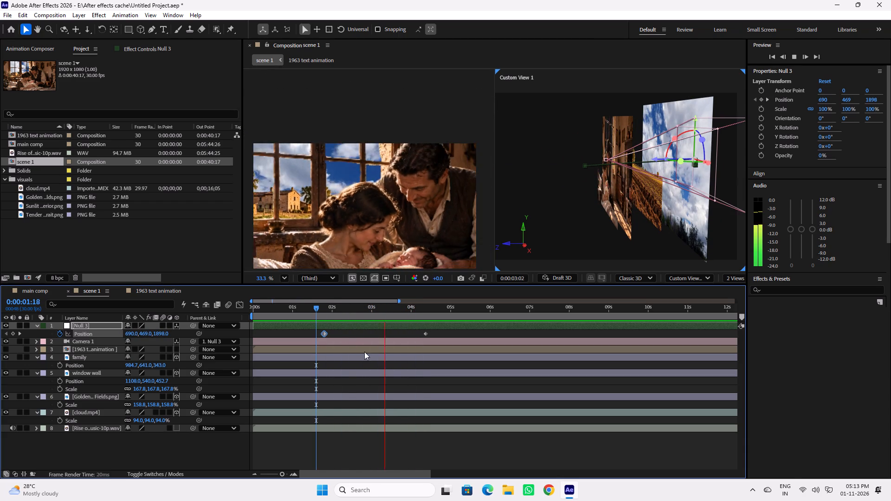
key(space)
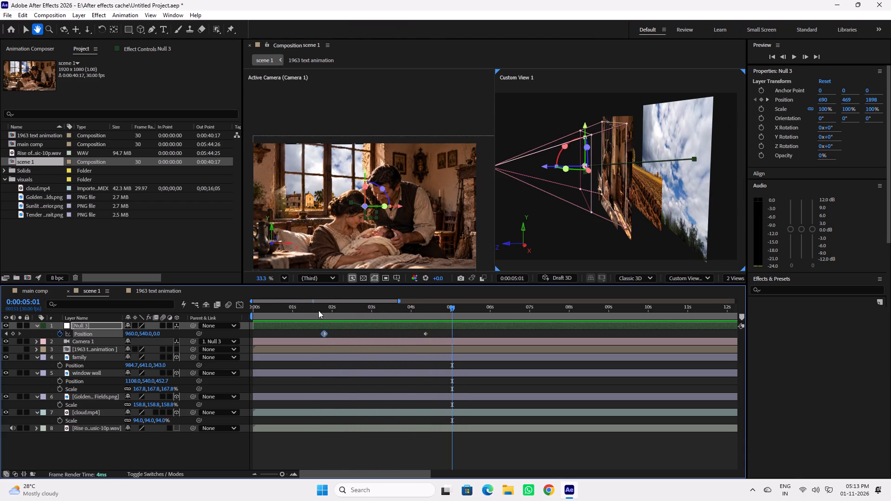
drag(314, 310, 230, 308)
key(space)
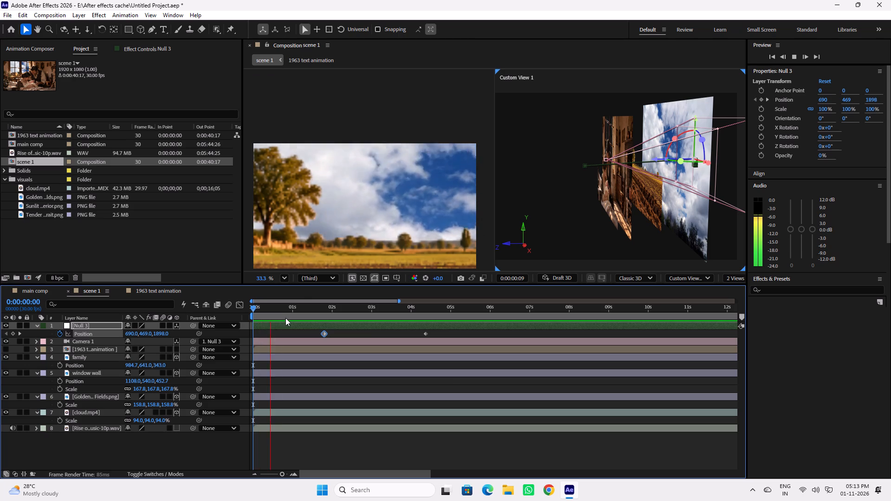
key(space)
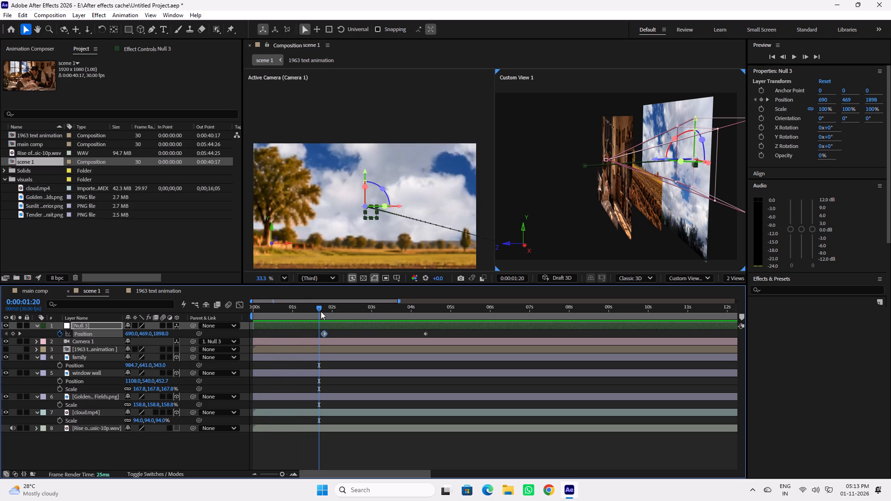
At 0:00:01:24, push the Golden Hour Farmhouse Fields layer farther back, setting its Z Position to 1251.3.
click(316, 308)
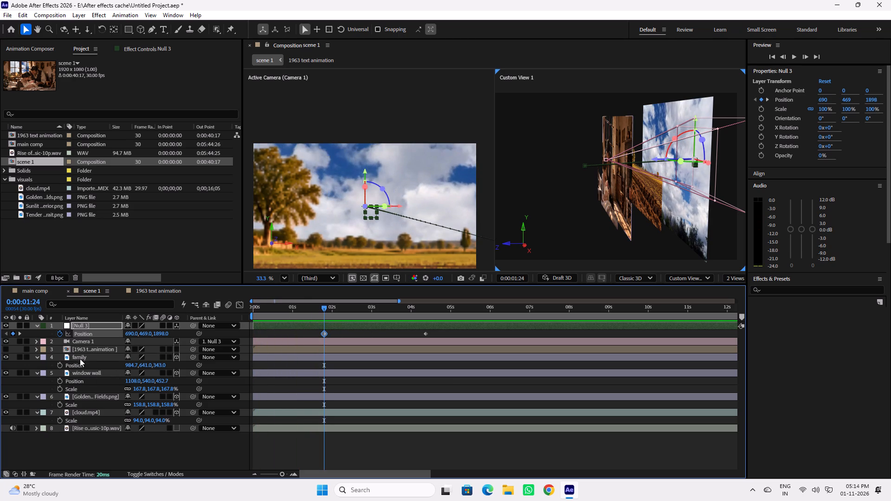
click(84, 396)
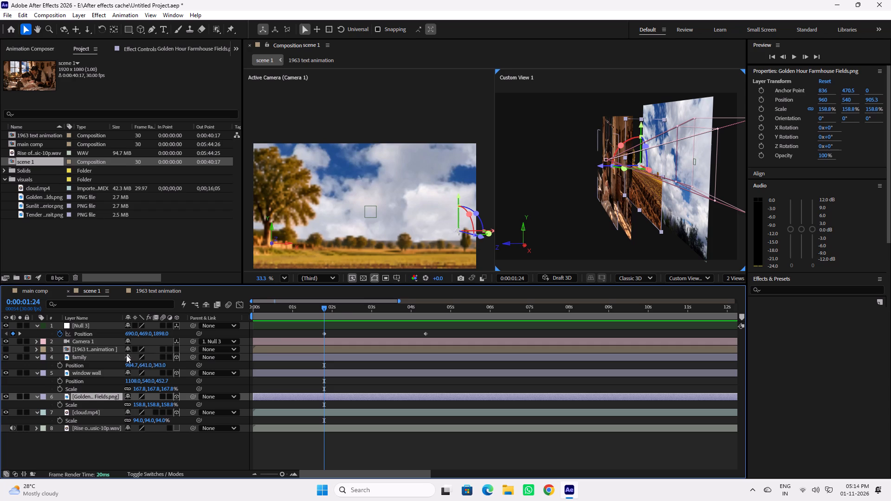
key(p)
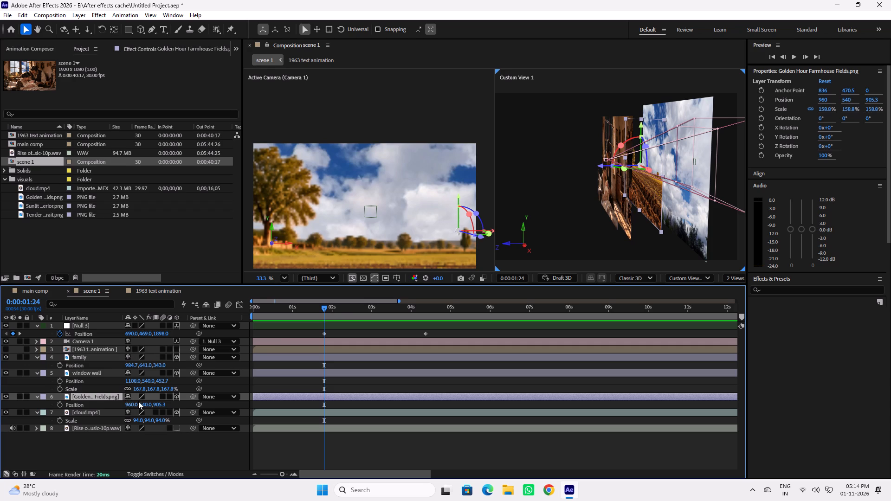
drag(161, 405, 259, 414)
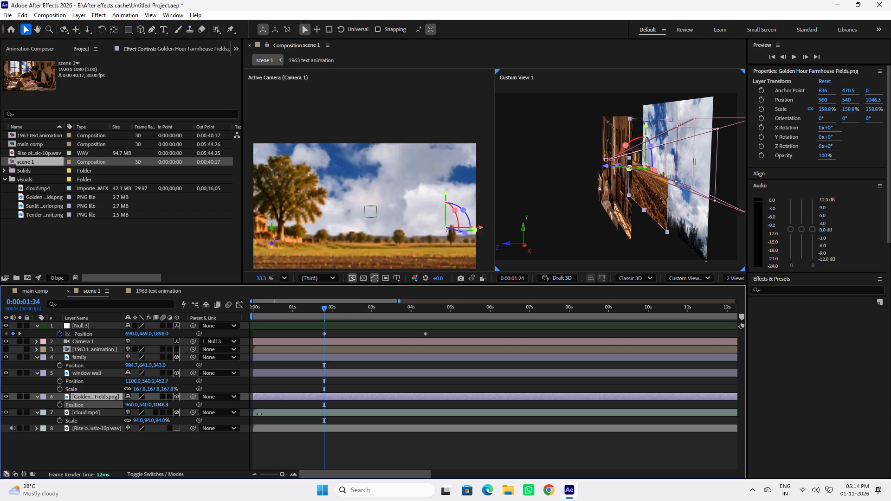
drag(259, 414, 395, 428)
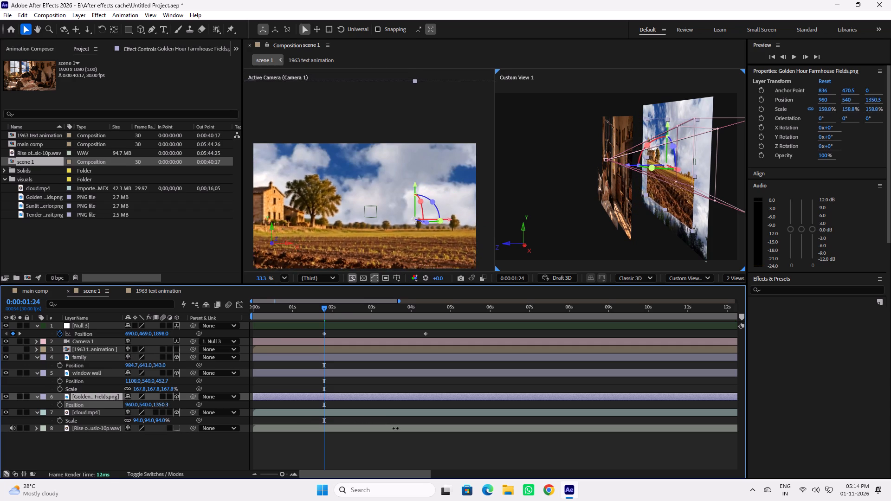
drag(395, 428, 418, 430)
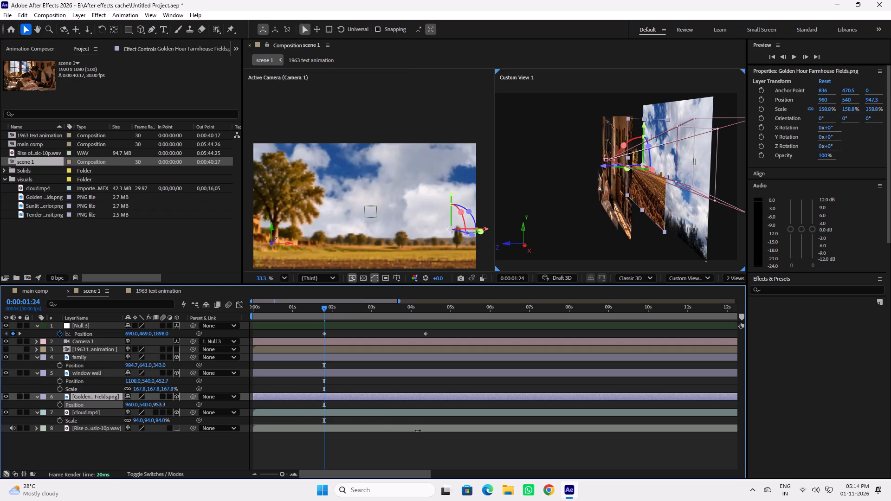
drag(418, 430, 554, 437)
Scale the window wall layer up to 207.8%.
alt+drag(686, 198, 674, 198)
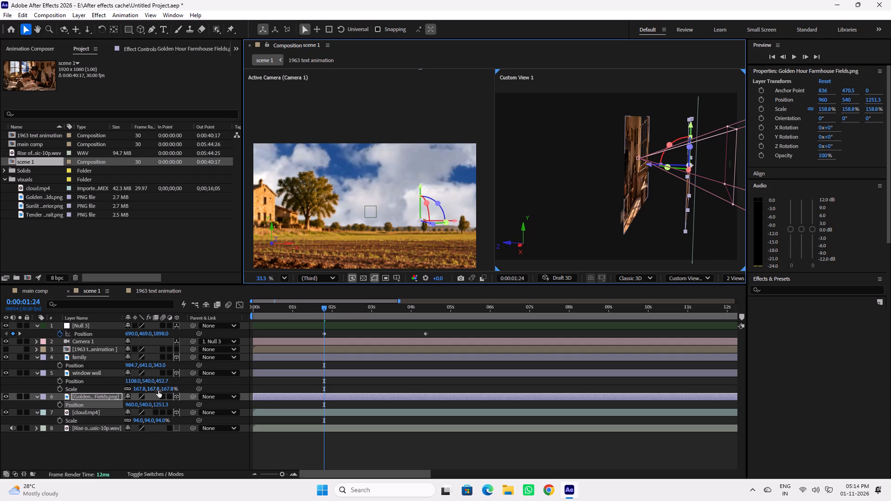
drag(168, 391, 179, 390)
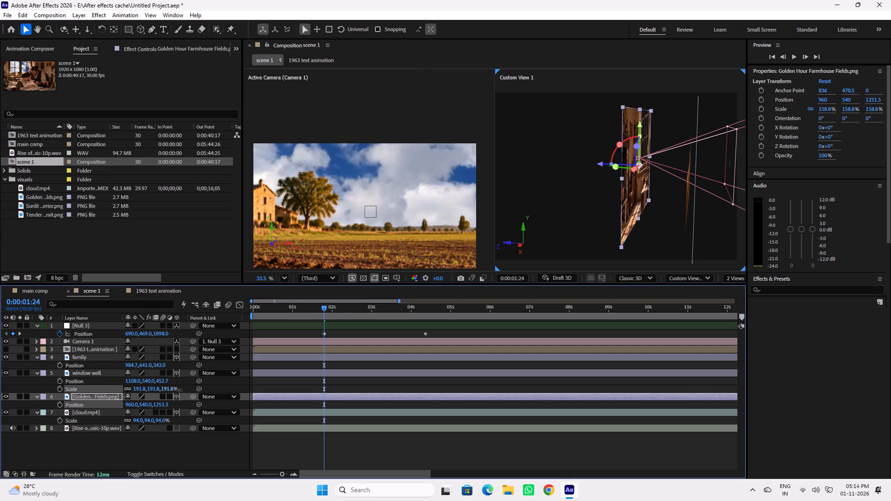
drag(179, 390, 187, 391)
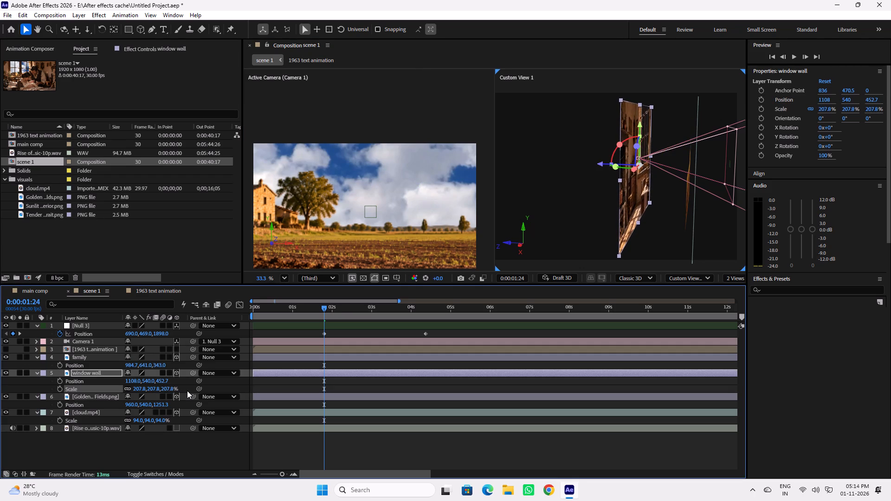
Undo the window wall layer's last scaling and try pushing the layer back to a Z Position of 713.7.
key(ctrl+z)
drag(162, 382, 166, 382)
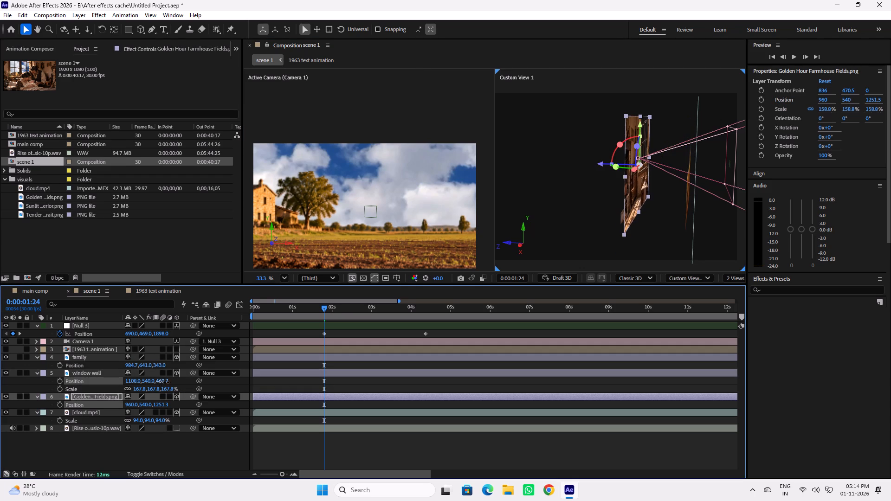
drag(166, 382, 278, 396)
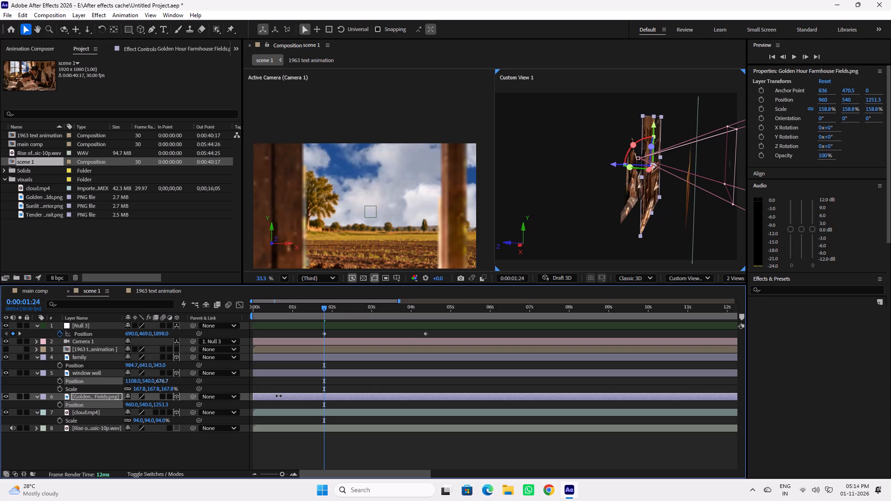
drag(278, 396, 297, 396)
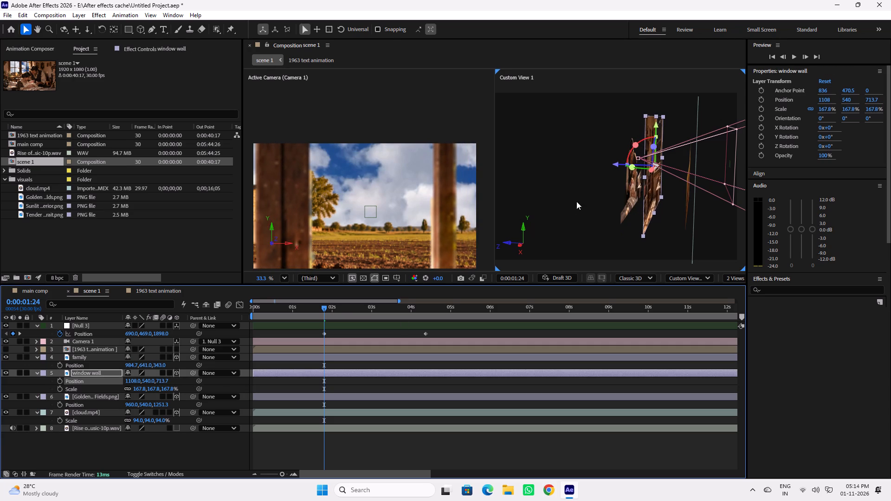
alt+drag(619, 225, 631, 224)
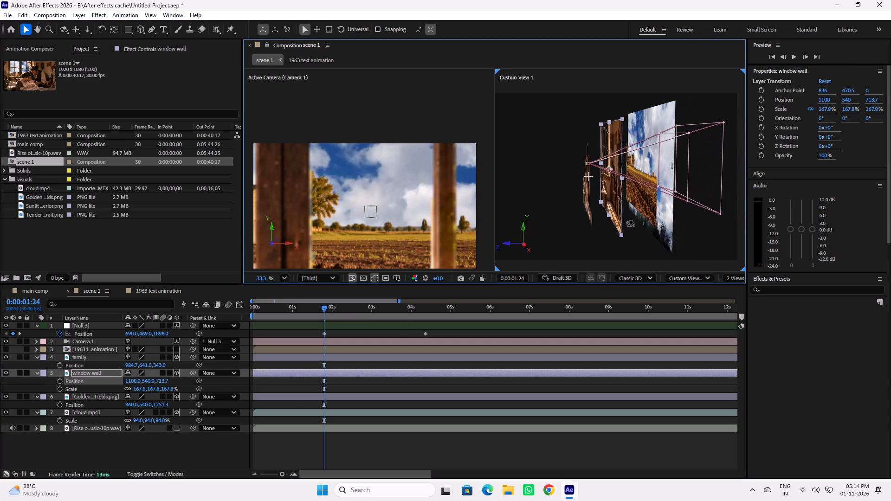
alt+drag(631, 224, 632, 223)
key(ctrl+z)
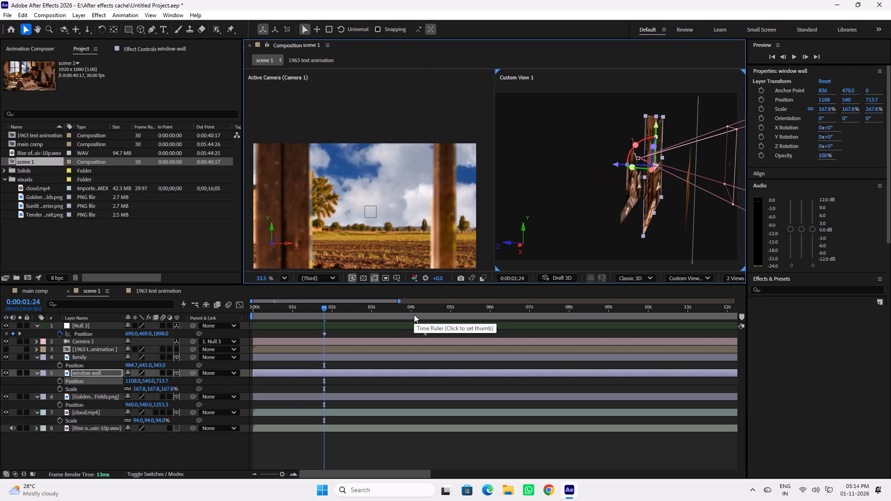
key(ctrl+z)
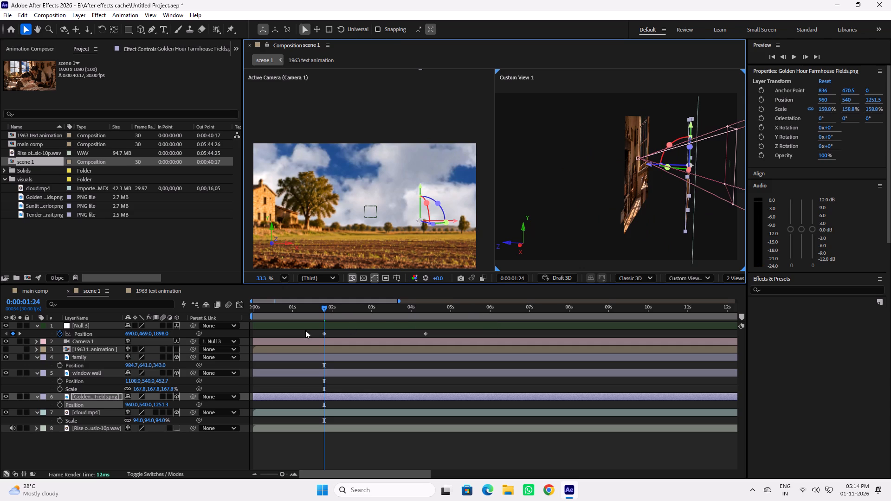
Collapse the fields, family and cloud layers' properties and scale the window wall layer up to 192.8%.
click(38, 396)
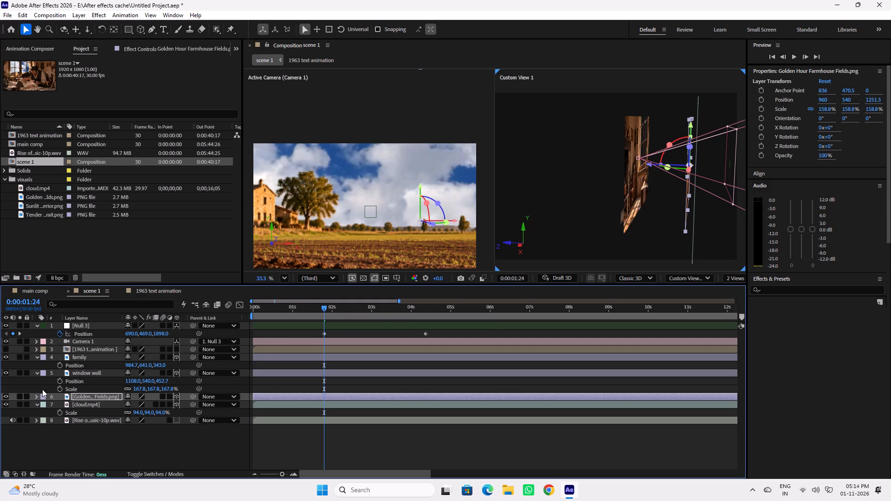
click(36, 357)
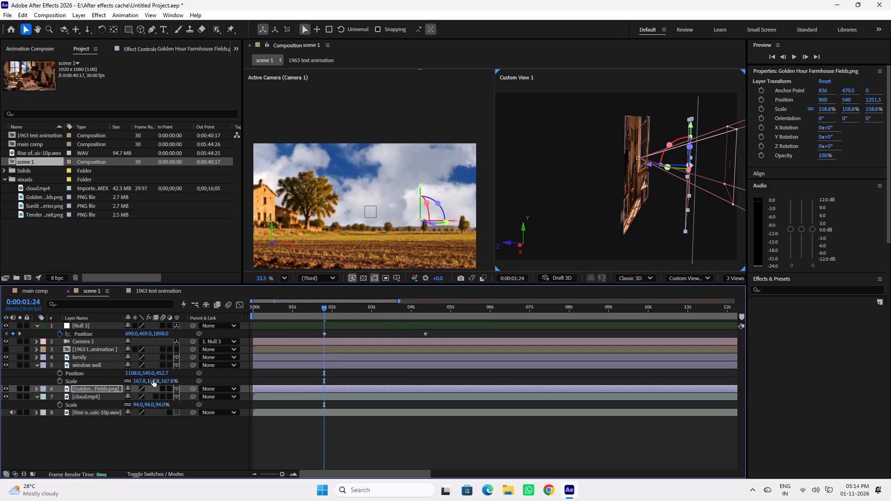
click(39, 397)
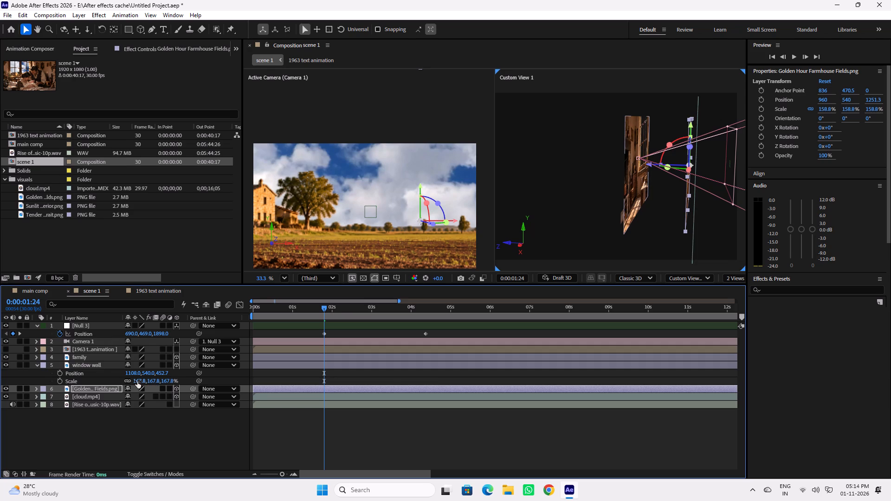
drag(167, 380, 176, 381)
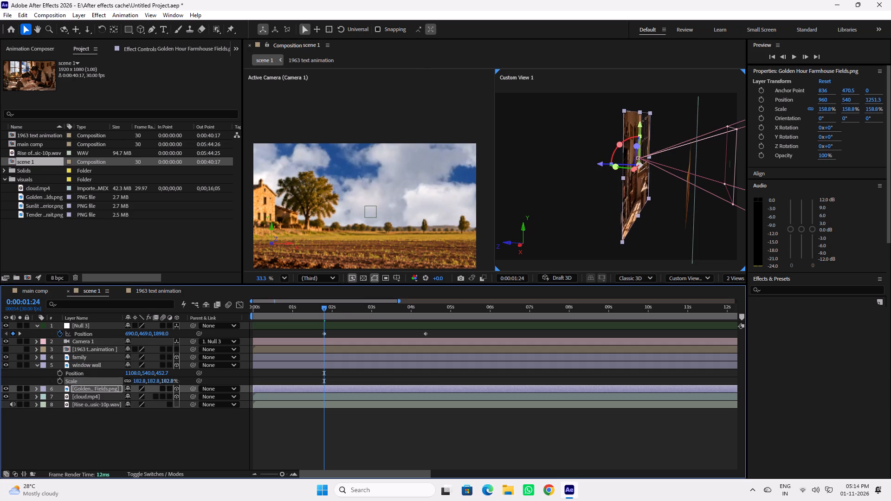
drag(176, 381, 180, 382)
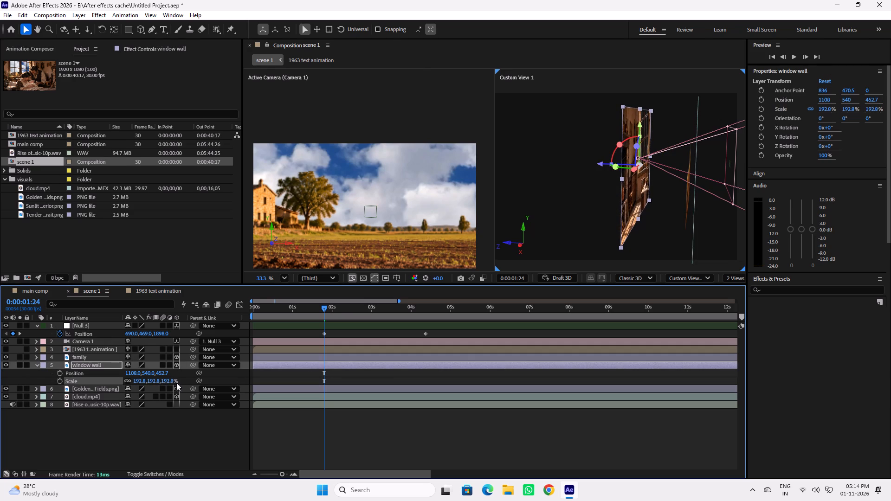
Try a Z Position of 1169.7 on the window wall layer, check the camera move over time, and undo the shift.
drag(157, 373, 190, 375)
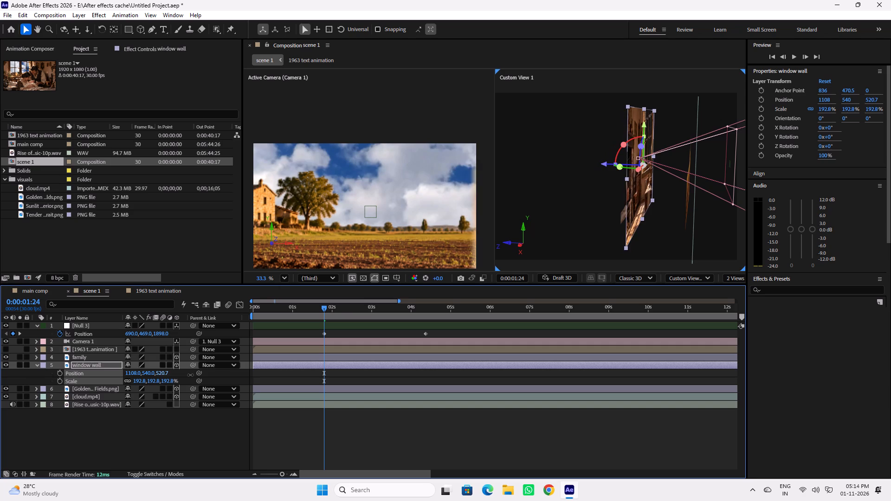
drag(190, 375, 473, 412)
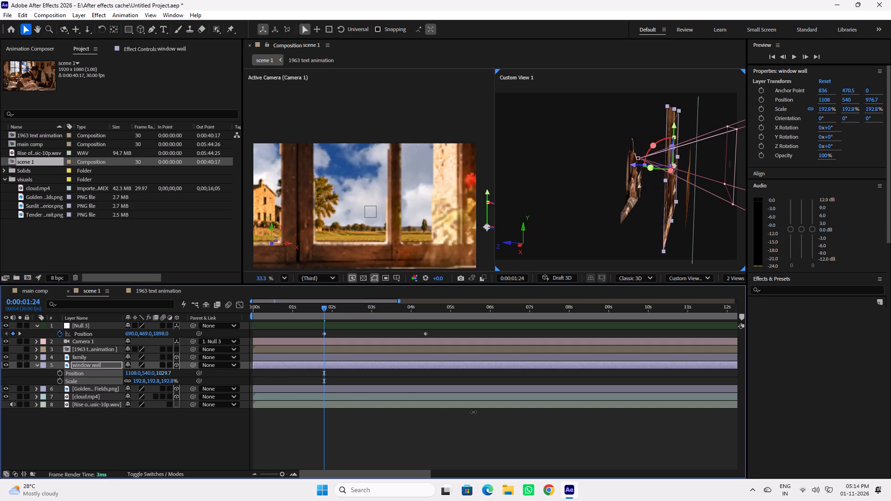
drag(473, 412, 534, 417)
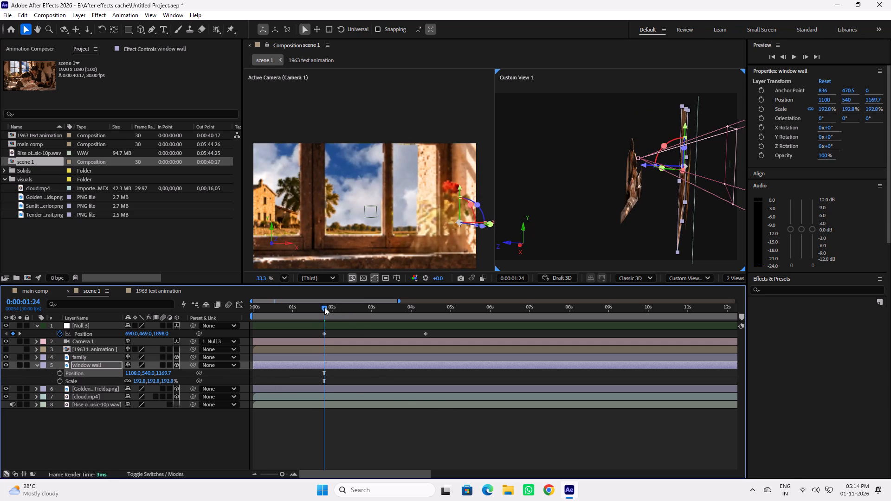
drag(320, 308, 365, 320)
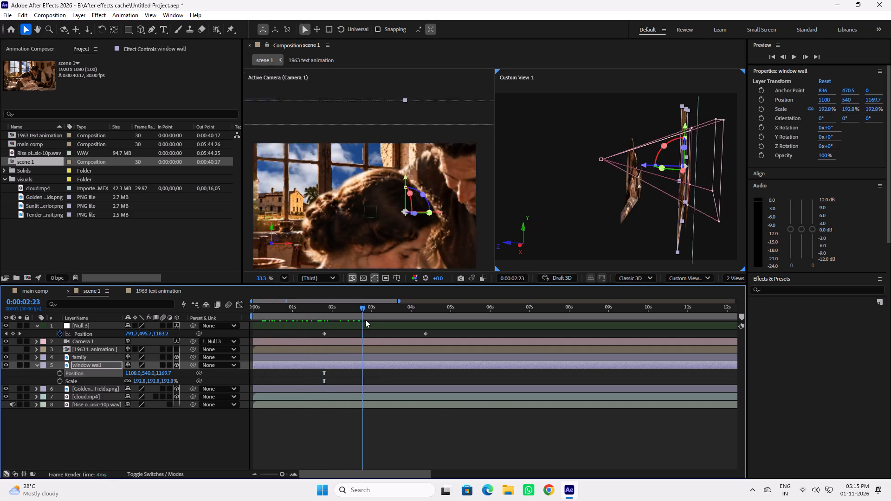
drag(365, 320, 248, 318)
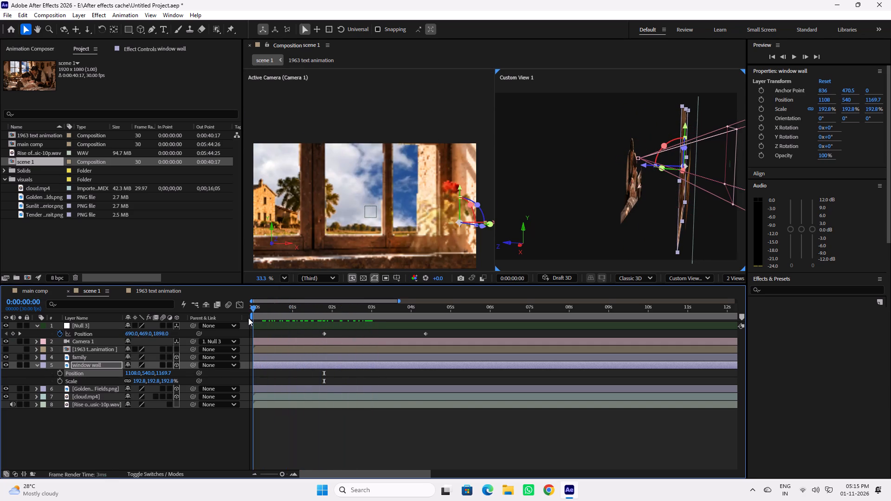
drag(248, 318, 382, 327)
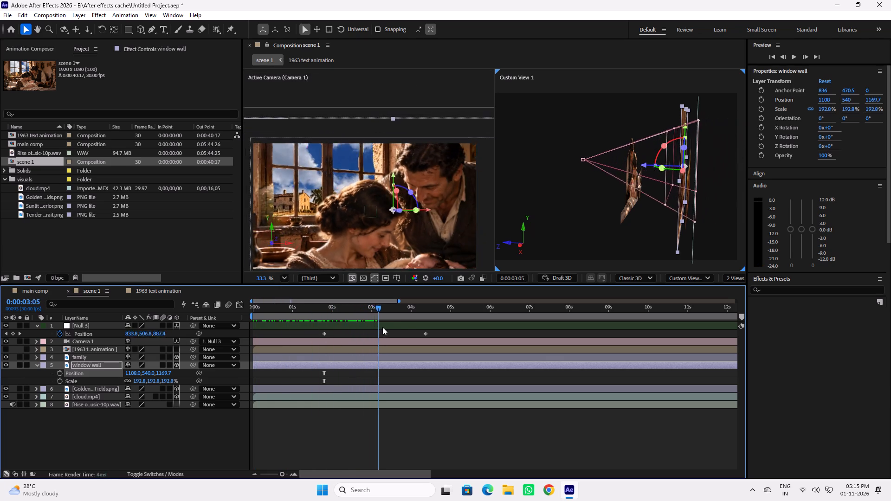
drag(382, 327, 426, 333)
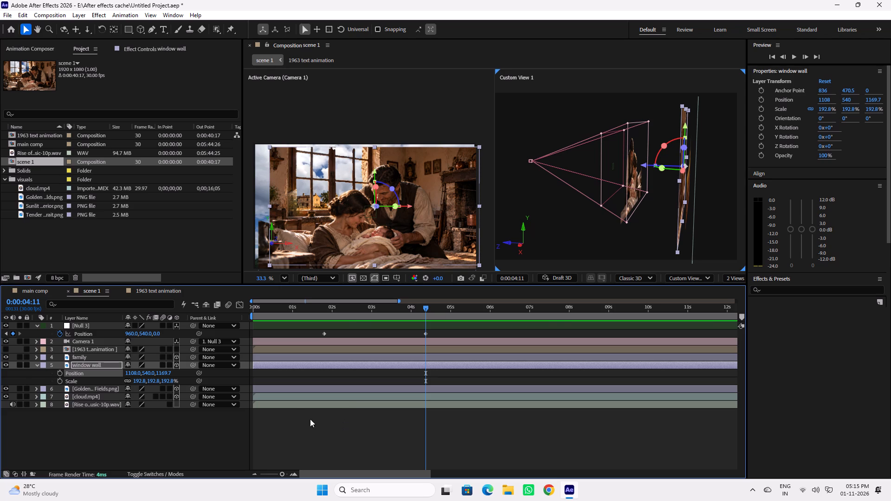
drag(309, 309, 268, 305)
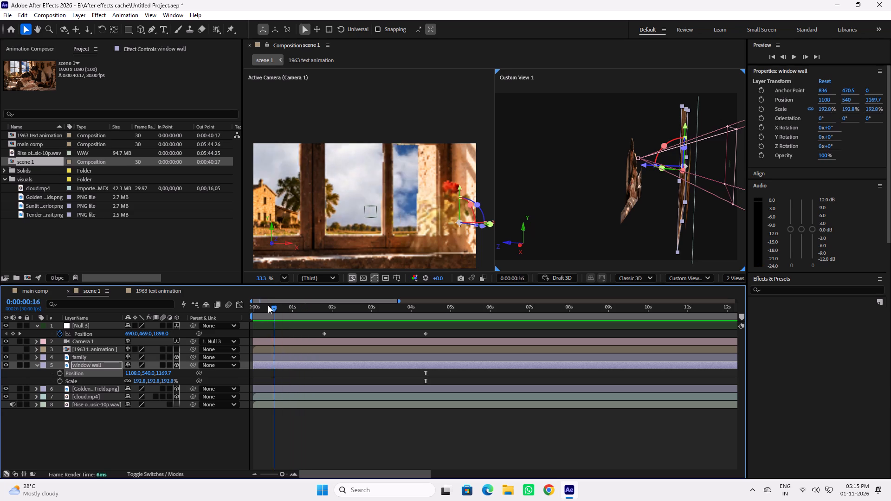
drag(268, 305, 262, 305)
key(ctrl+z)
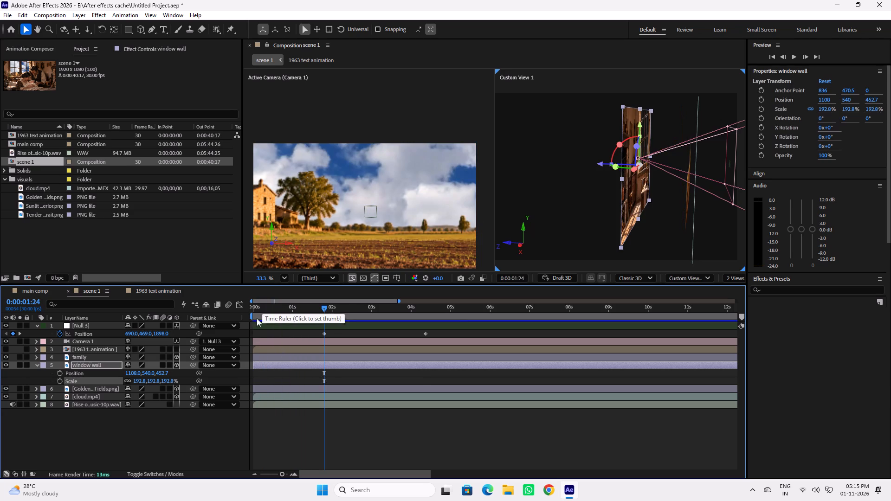
Collapse the window wall layer and bring the Golden Hour Farmhouse Fields layer forward to a Z Position of 979.3.
click(82, 365)
click(37, 364)
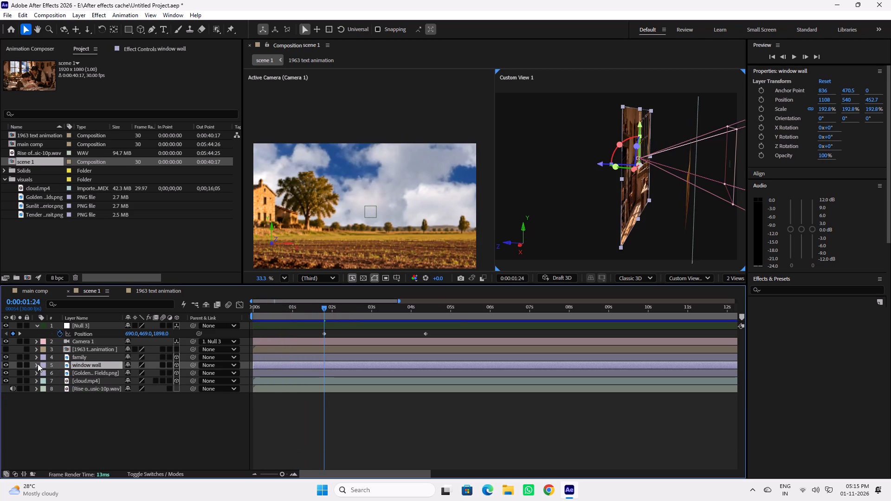
click(88, 373)
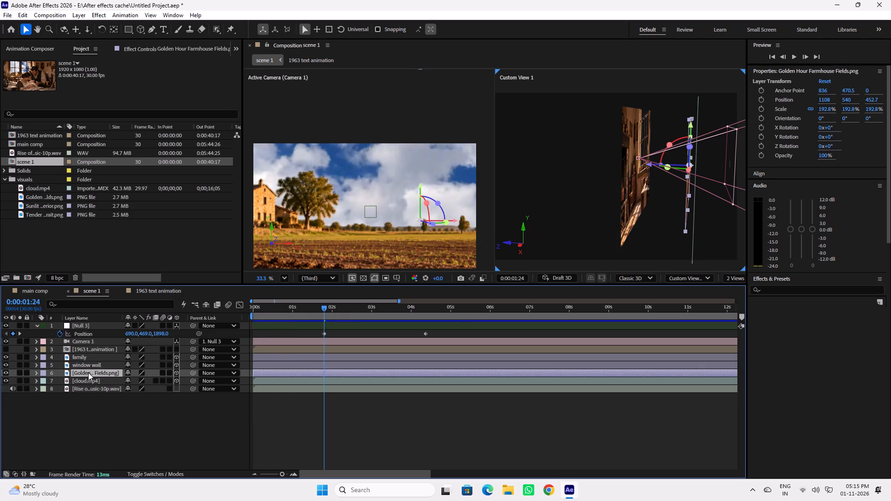
key(p)
key(shift+s)
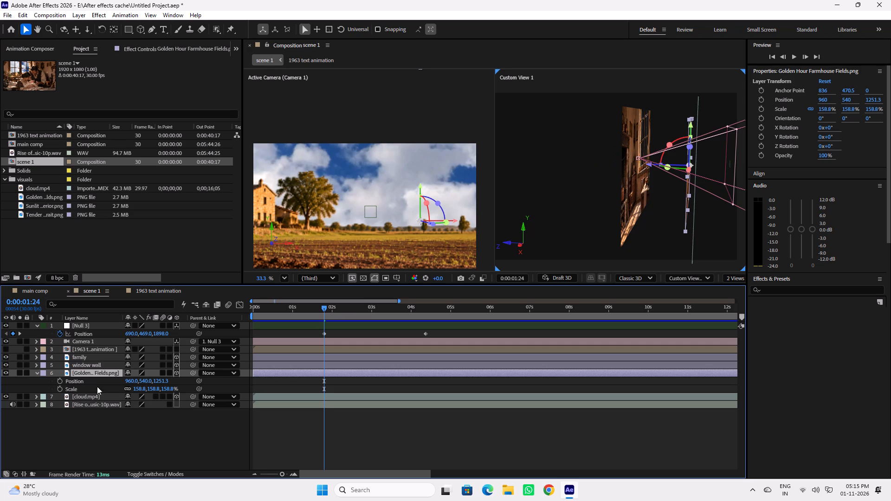
drag(160, 382, 258, 384)
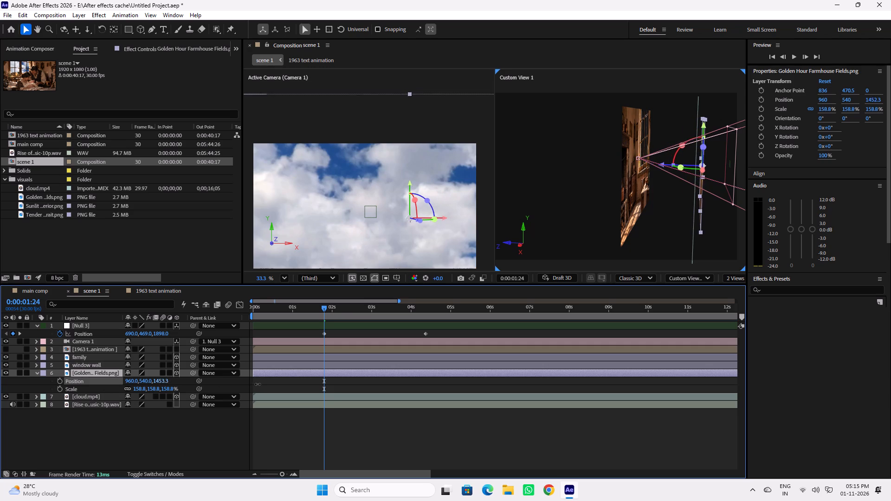
drag(258, 384, 193, 379)
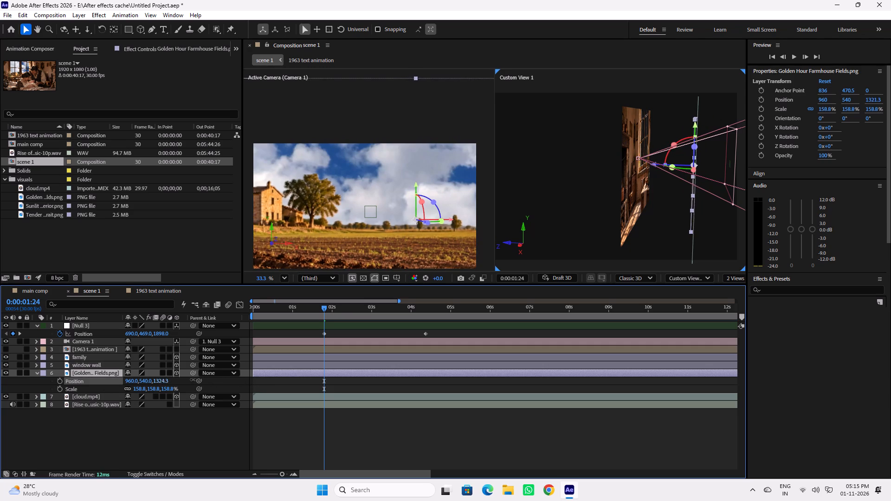
drag(193, 379, 162, 379)
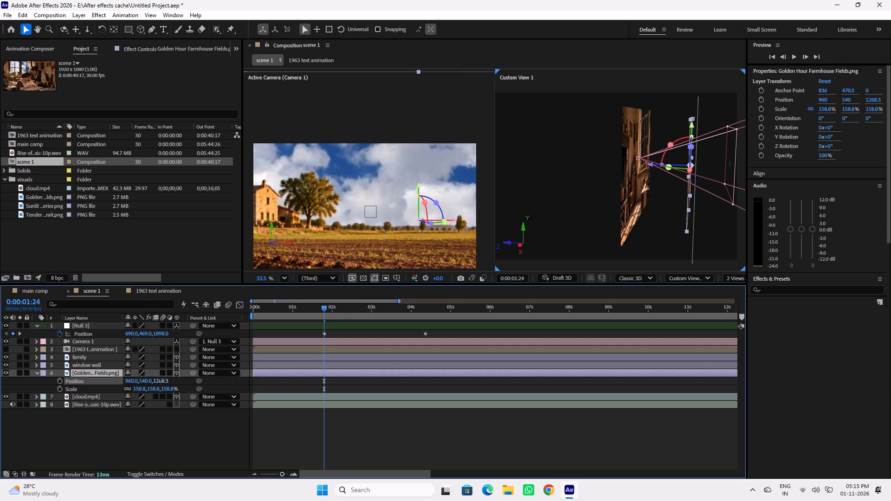
drag(162, 379, 79, 379)
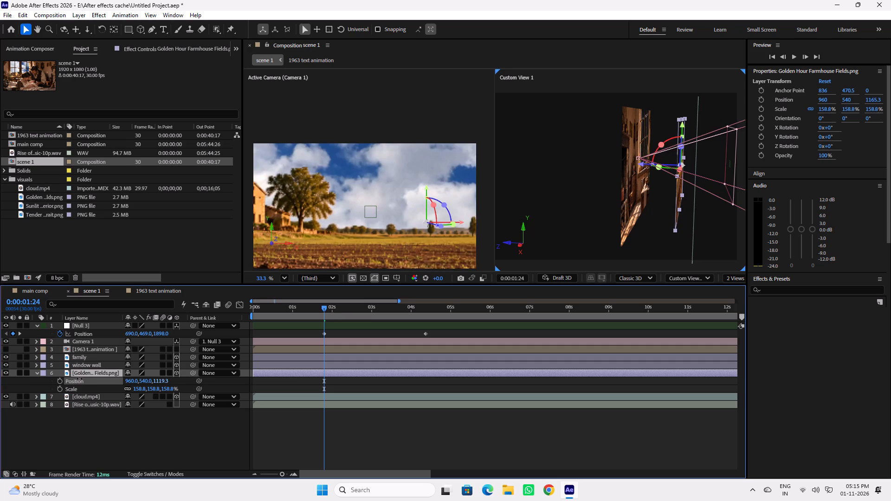
drag(79, 379, 31, 379)
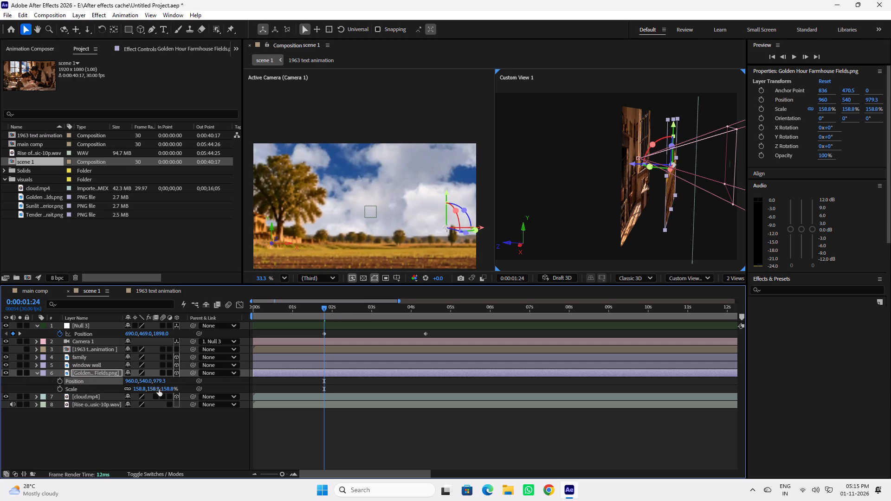
Scale the Golden Hour Farmhouse Fields layer down to 63.8% and shift it horizontally to an X Position of 758.4.
drag(171, 389, 137, 391)
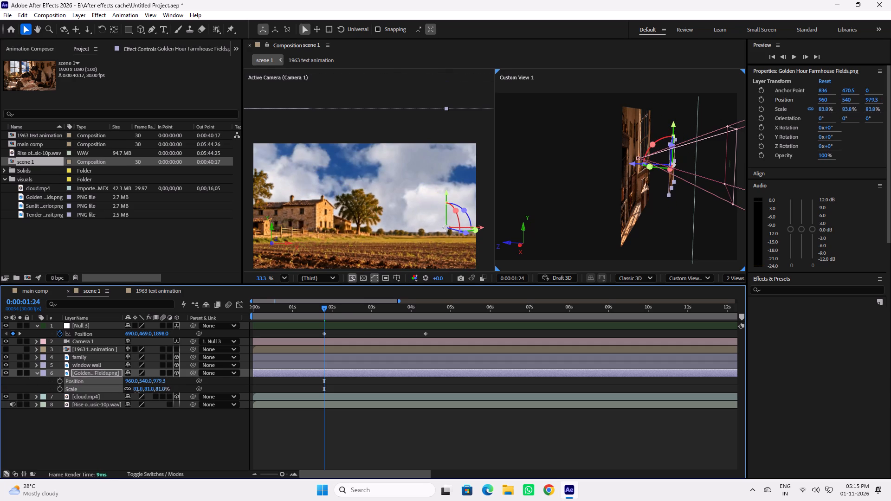
drag(137, 391, 132, 392)
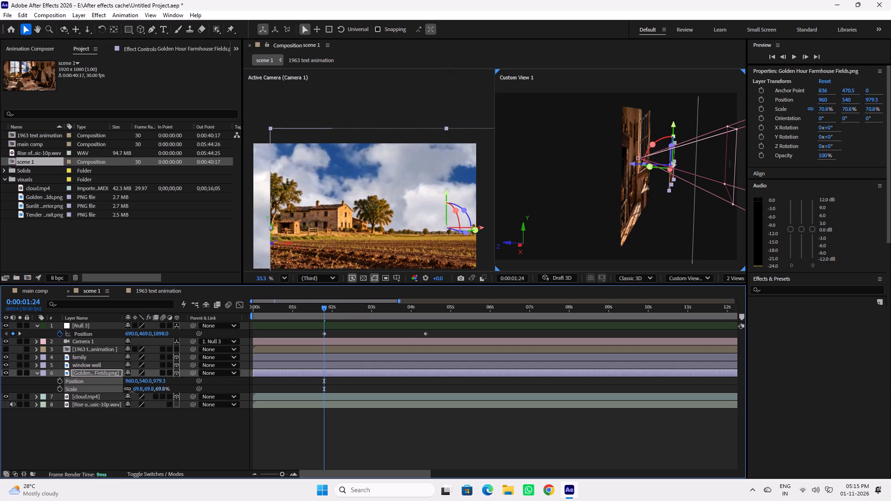
drag(132, 392, 138, 392)
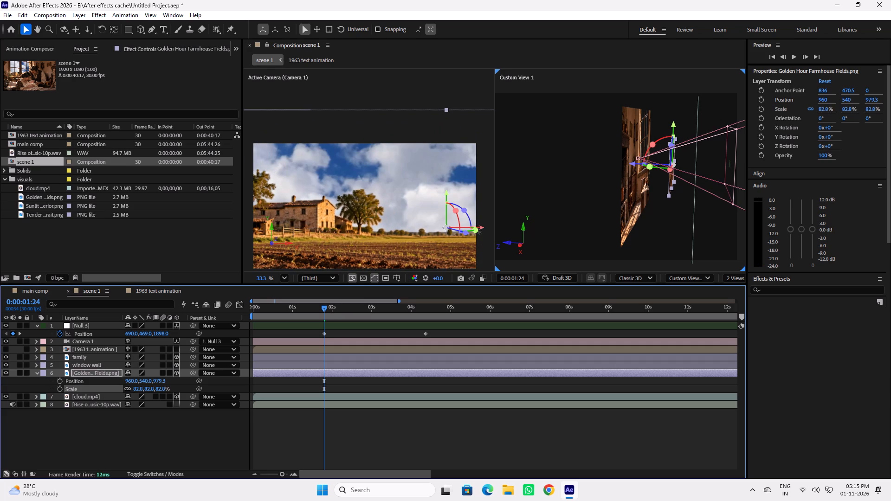
drag(482, 230, 447, 230)
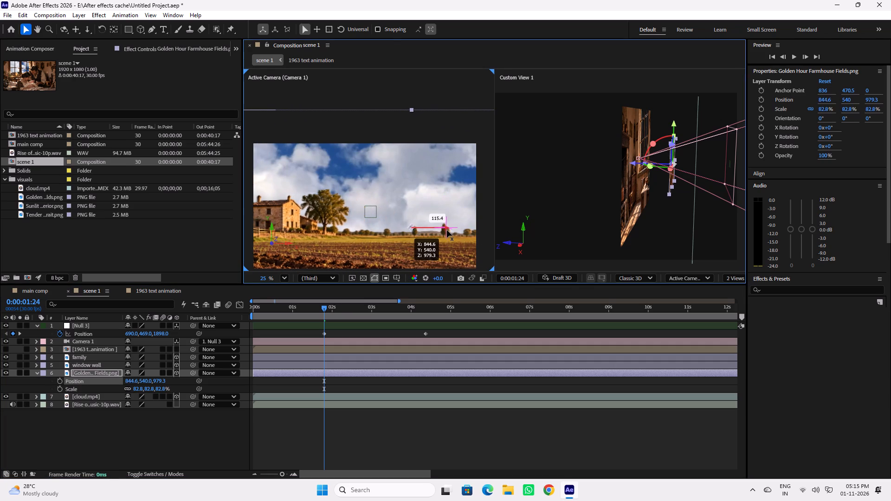
drag(447, 230, 447, 231)
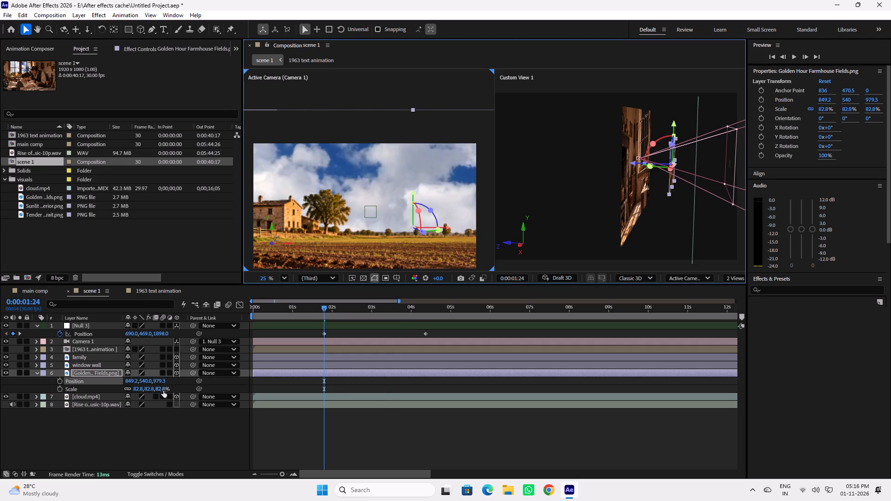
drag(163, 390, 155, 391)
drag(448, 225, 419, 225)
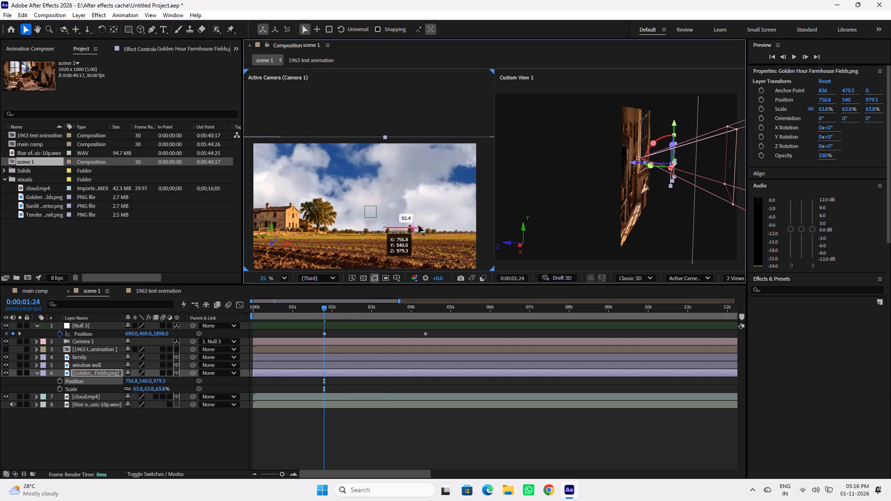
drag(419, 225, 419, 225)
Scrub the opening seconds and play scene 1 from the start to check the fields shot and the camera pull-back.
drag(323, 309, 307, 309)
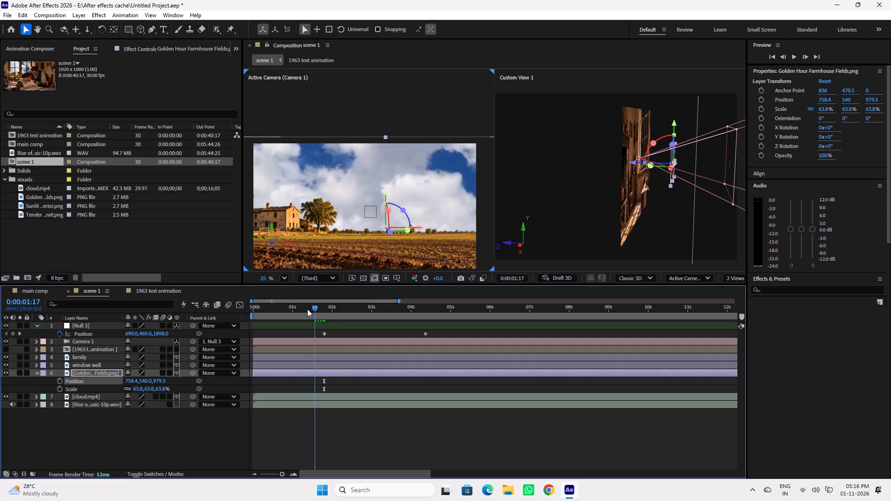
drag(307, 309, 265, 306)
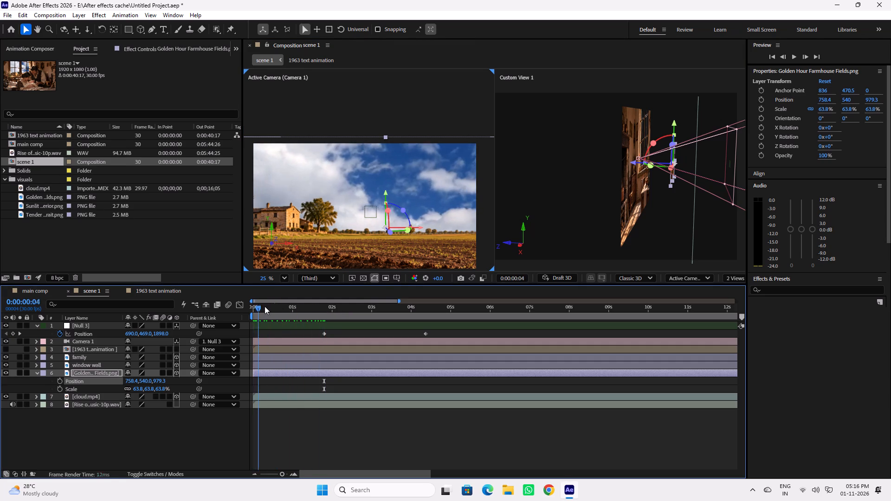
drag(265, 306, 330, 311)
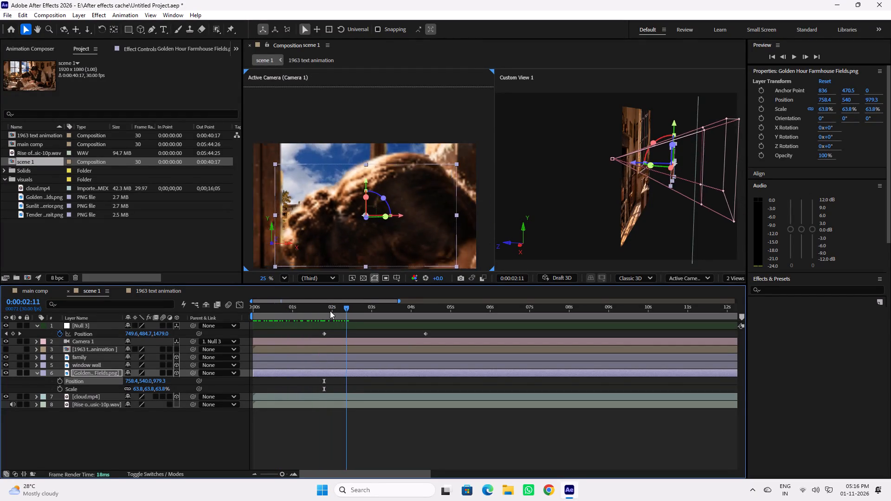
drag(330, 311, 313, 311)
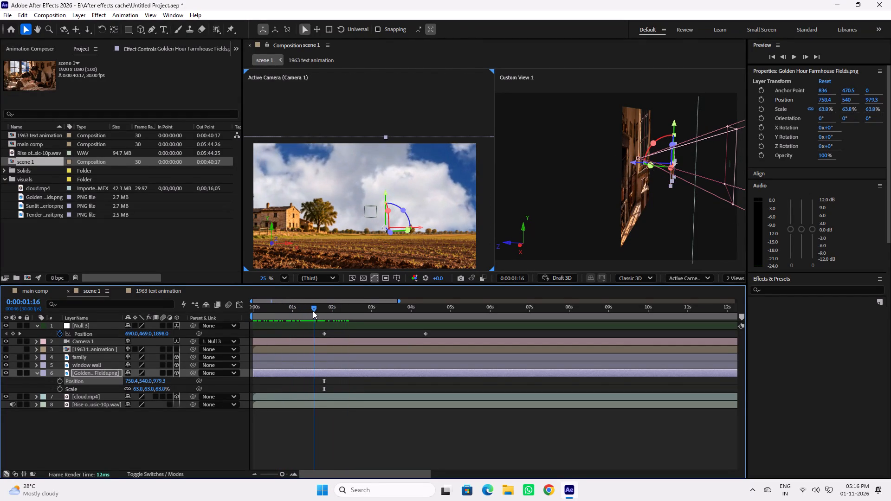
drag(313, 311, 322, 311)
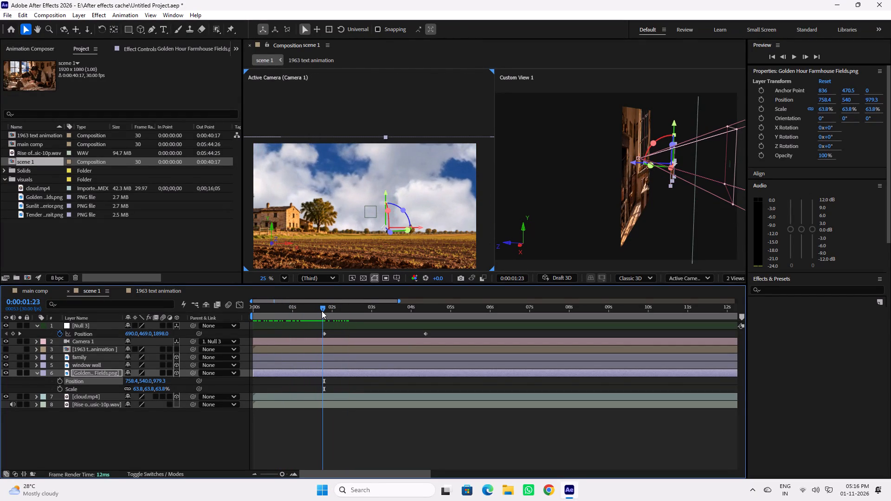
drag(322, 311, 308, 312)
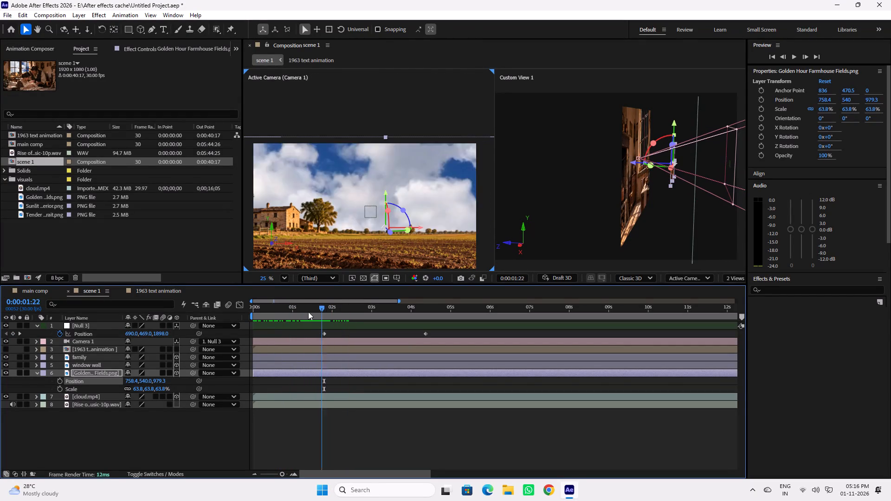
drag(308, 312, 302, 312)
key(v)
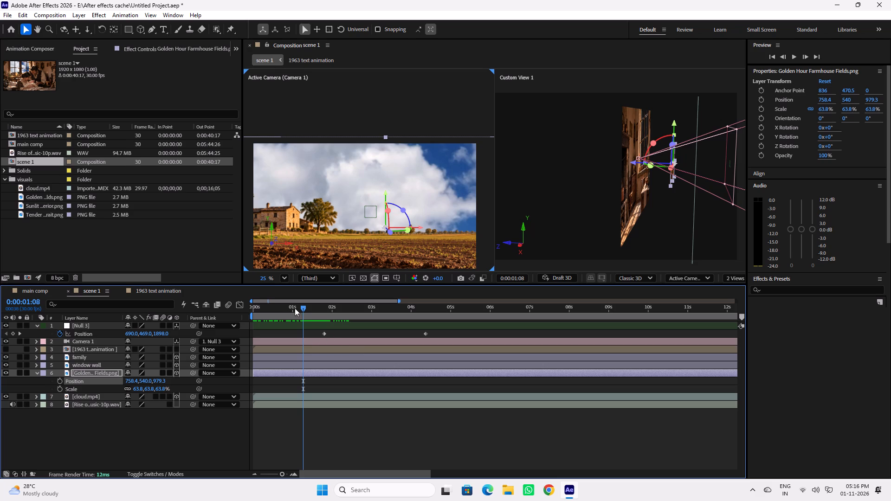
drag(295, 308, 242, 308)
key(v)
key(space)
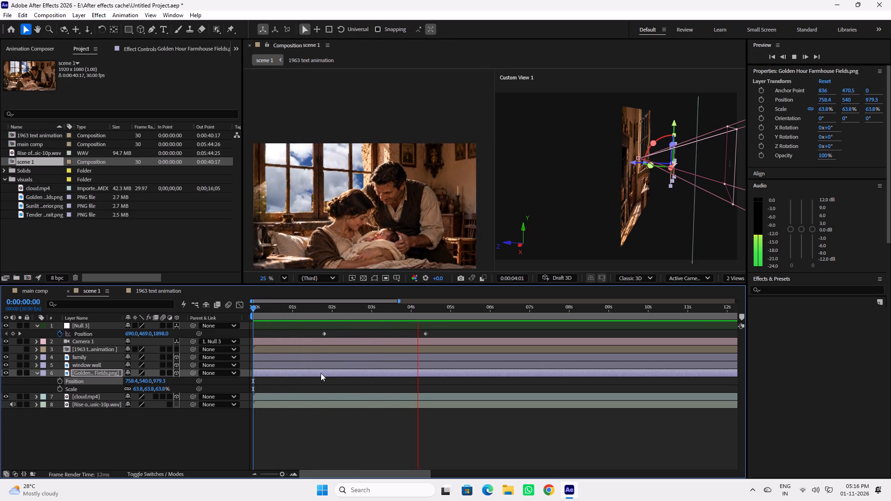
key(space)
Examine how the fields, window wall and family layers line up throughout the camera move between the two null keyframes.
drag(344, 309, 336, 310)
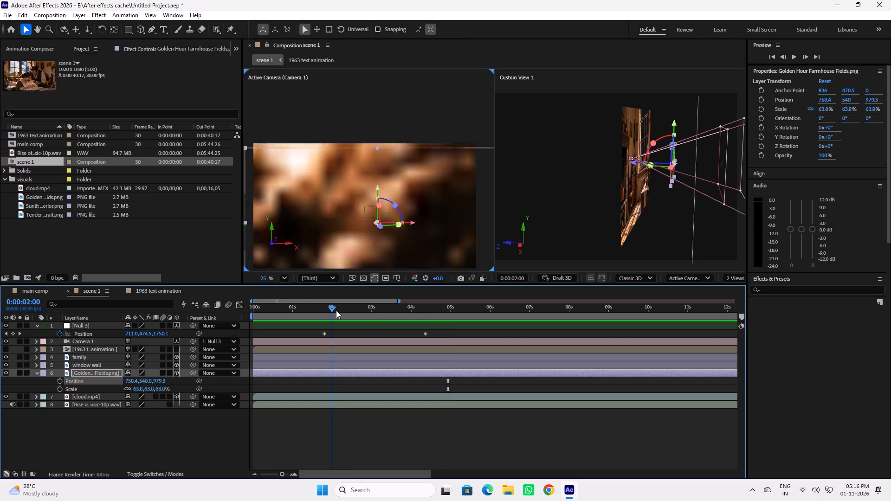
drag(336, 310, 381, 315)
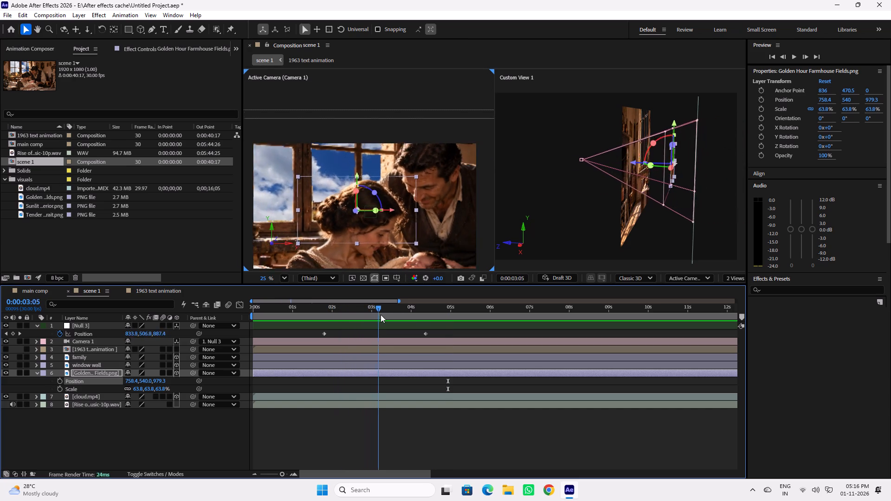
drag(381, 315, 441, 321)
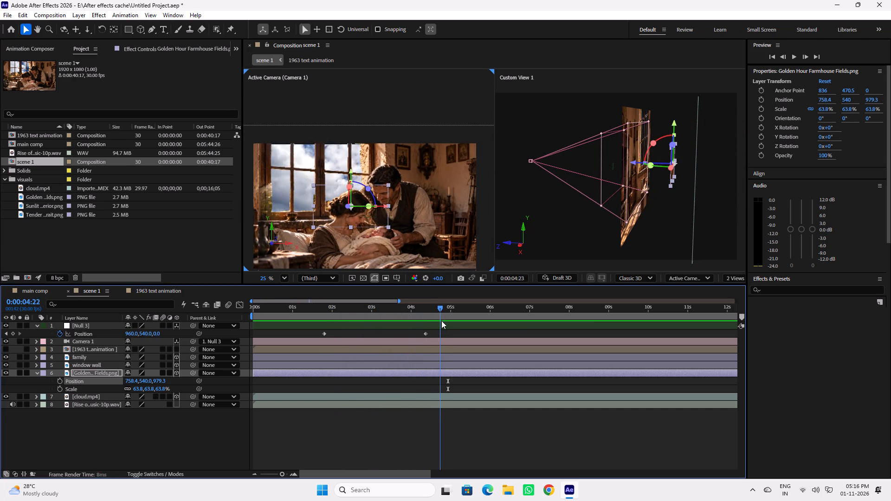
drag(441, 321, 437, 321)
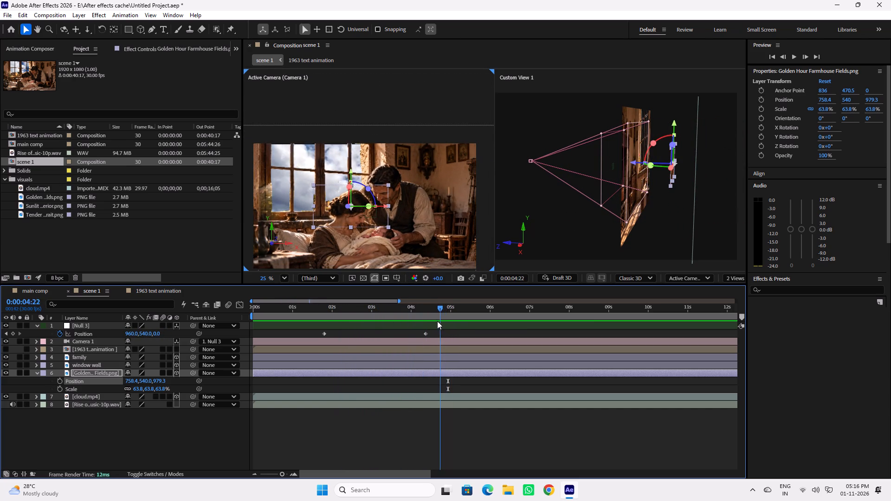
drag(437, 321, 336, 327)
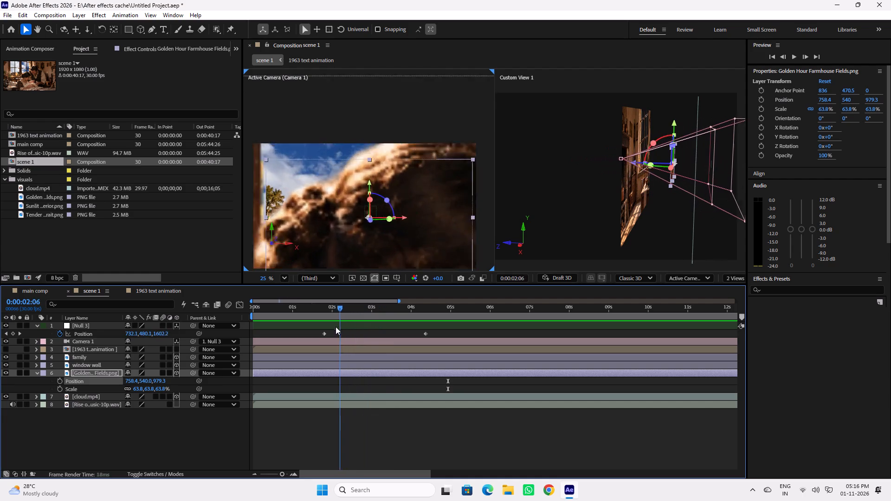
drag(336, 327, 367, 329)
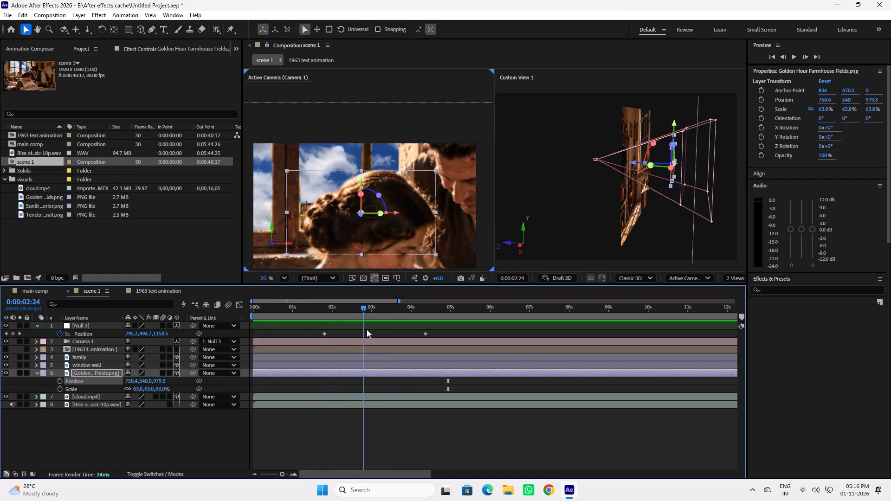
drag(367, 329, 417, 330)
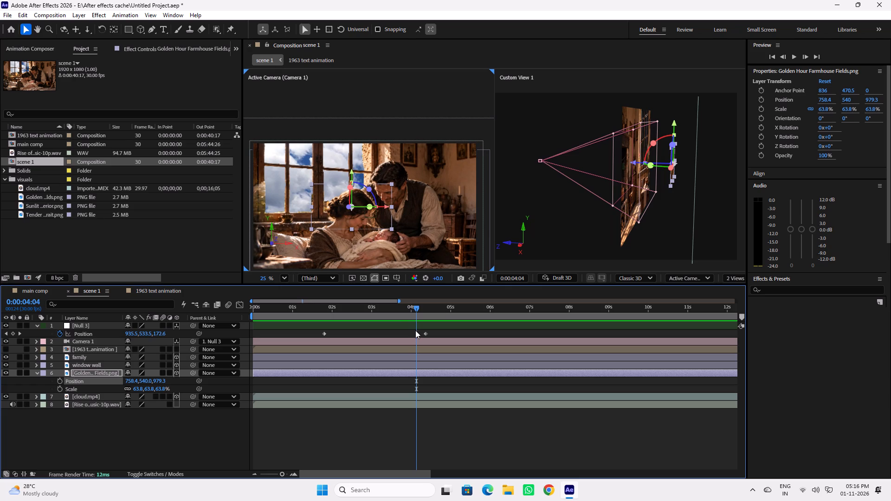
drag(385, 312, 321, 311)
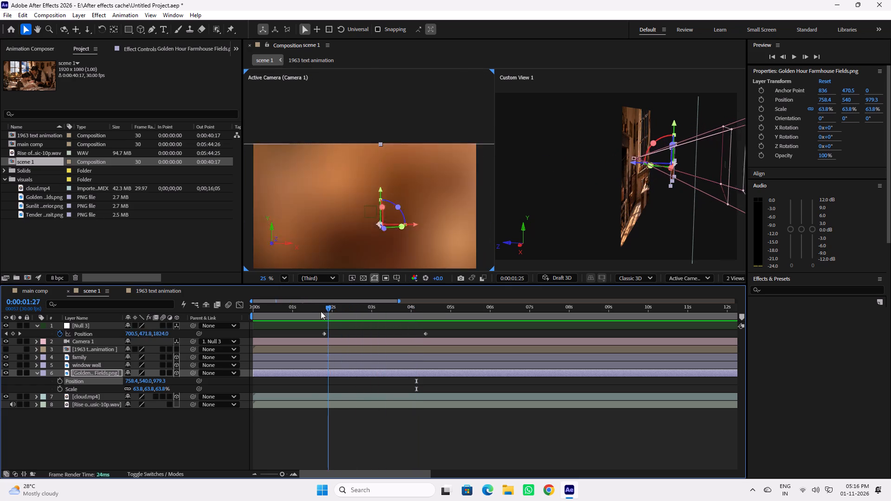
drag(321, 311, 280, 312)
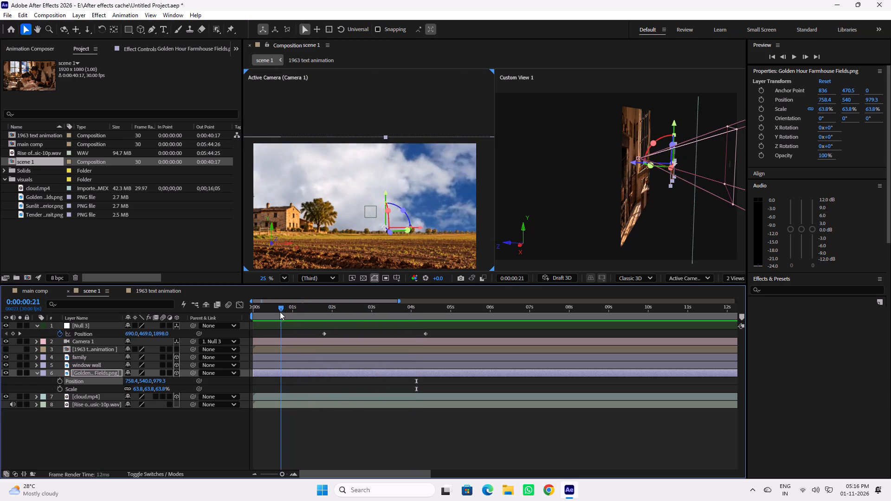
drag(280, 312, 275, 312)
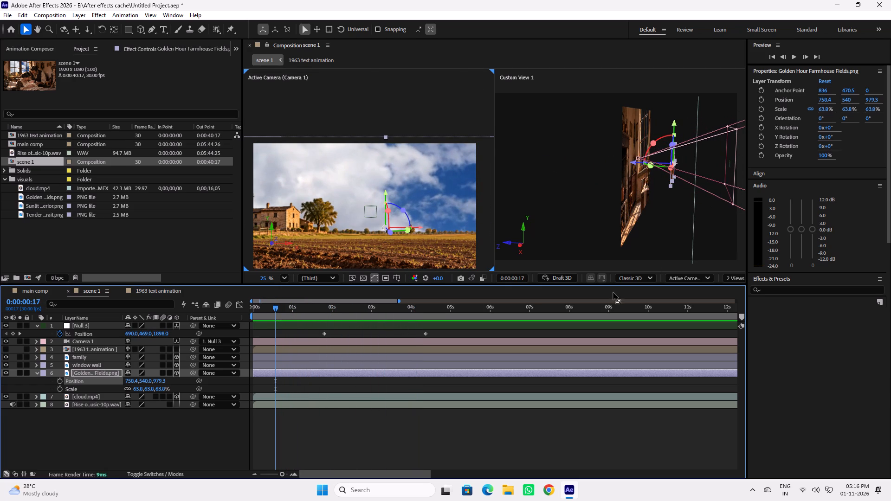
Push the cloud.mp4 layer farther back in depth to a Z Position of 1839.
scroll(643, 241, down, 1)
key(space)
key(space)
key(space)
key(space)
key(space)
key(space)
key(space)
key(space)
key(space)
key(space)
key(space)
key(space)
key(space)
key(space)
key(space)
key(space)
drag(642, 222, 592, 211)
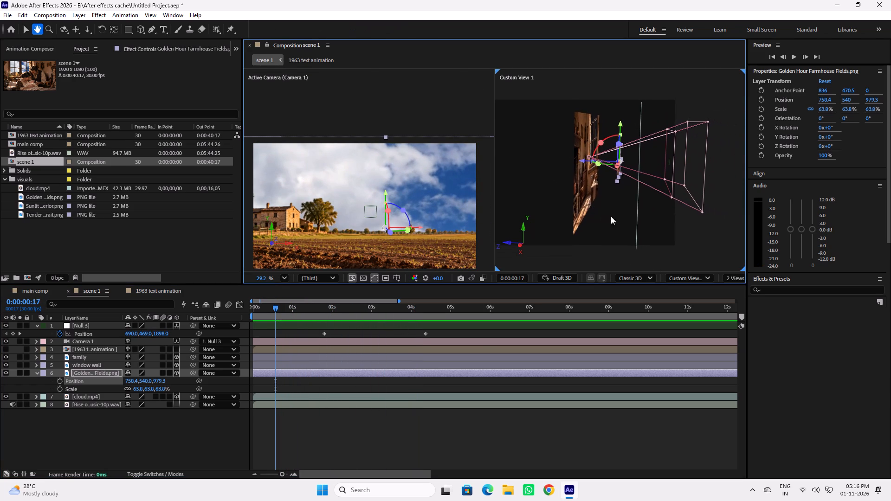
click(87, 395)
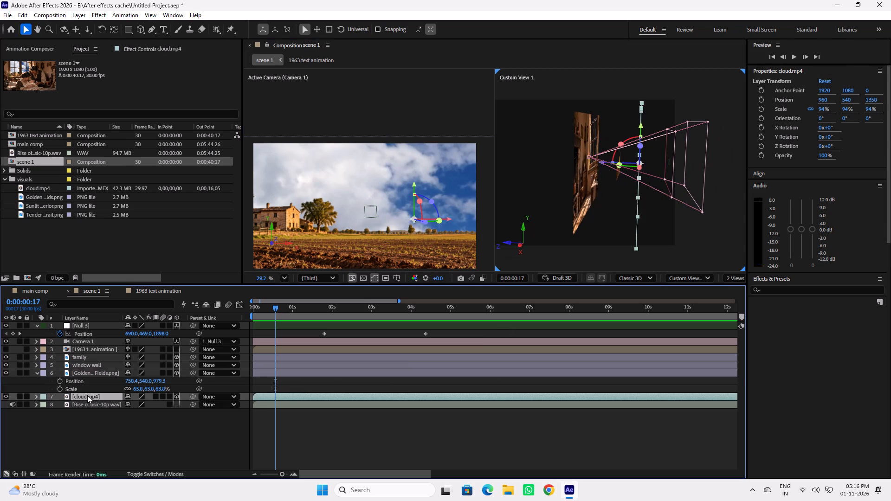
key(p)
drag(160, 405, 161, 404)
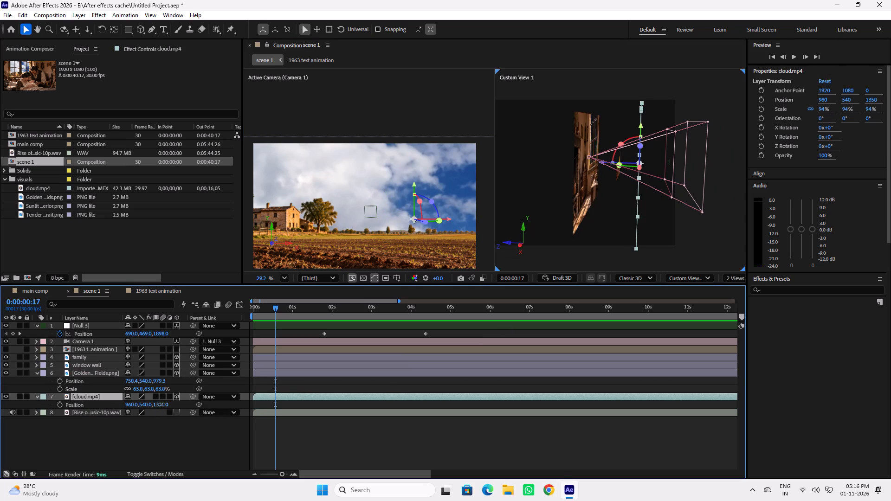
drag(161, 404, 402, 424)
Scale the cloud.mp4 layer up to 118% so it fills the window near the end of the camera move.
drag(296, 308, 389, 319)
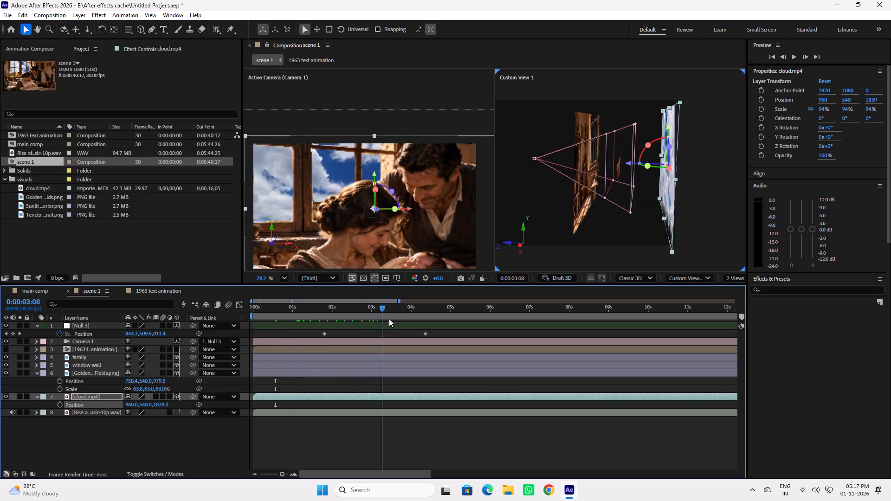
drag(389, 319, 417, 319)
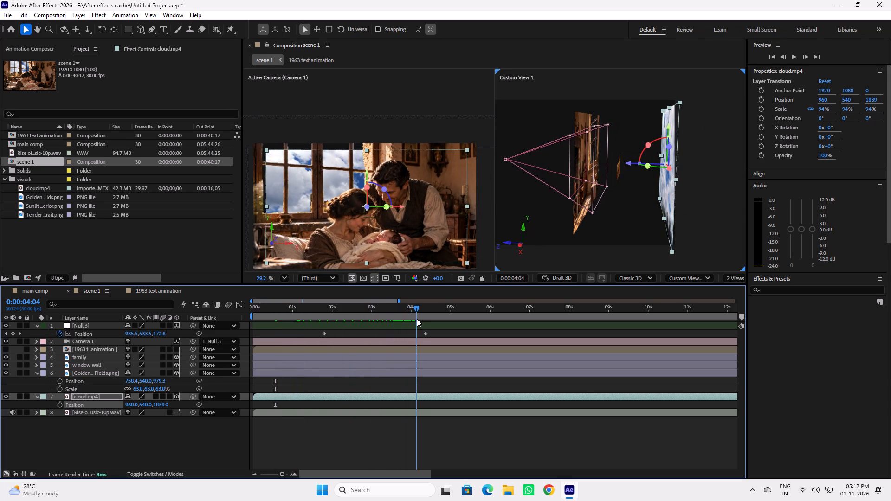
drag(417, 319, 423, 319)
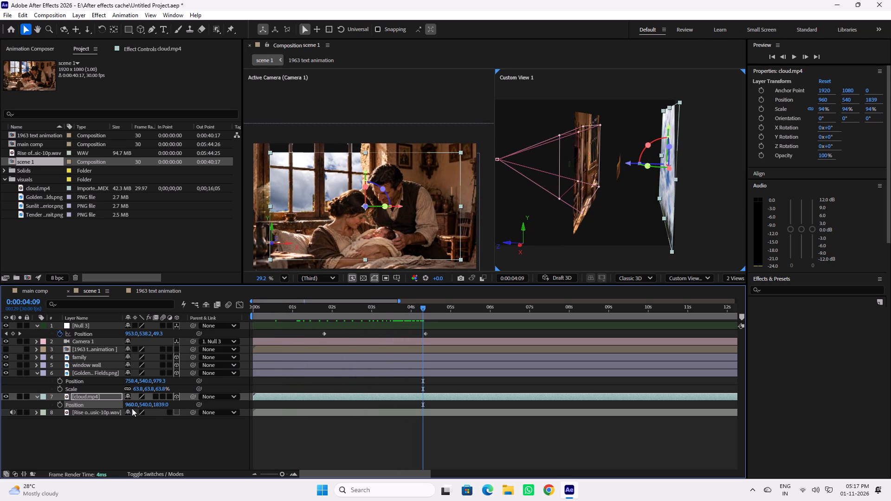
click(81, 397)
key(s)
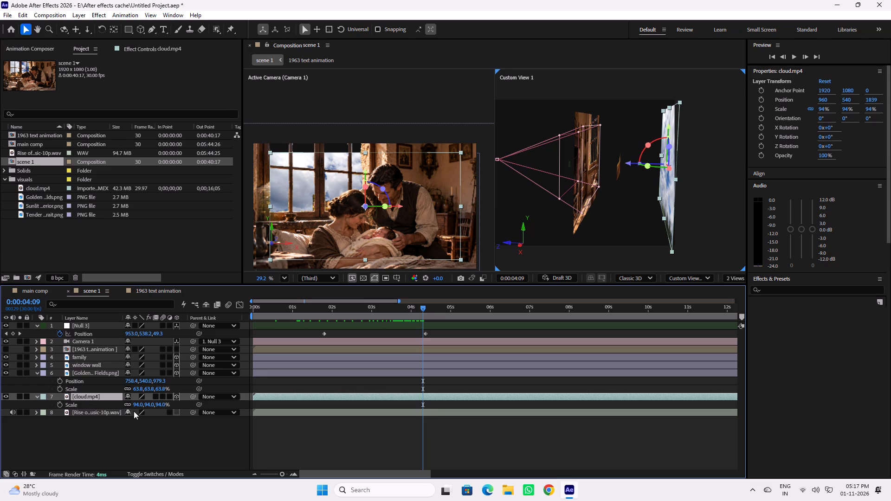
drag(161, 407, 176, 406)
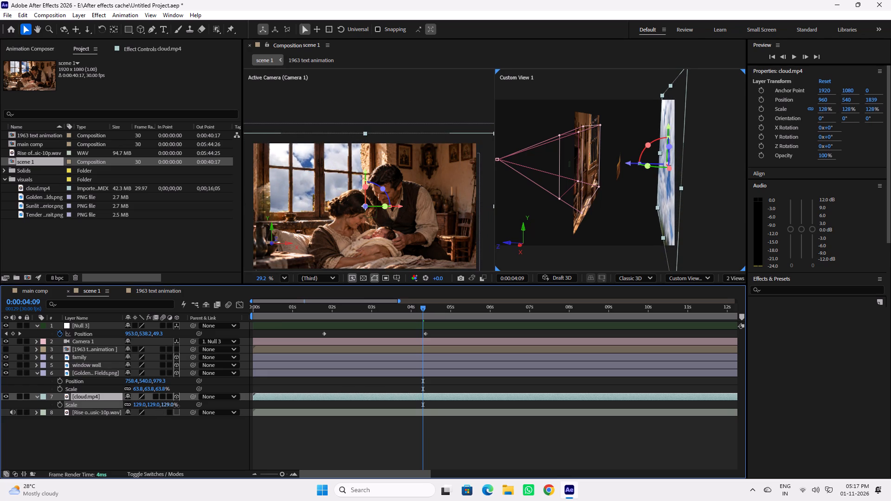
drag(176, 406, 172, 407)
drag(424, 308, 429, 308)
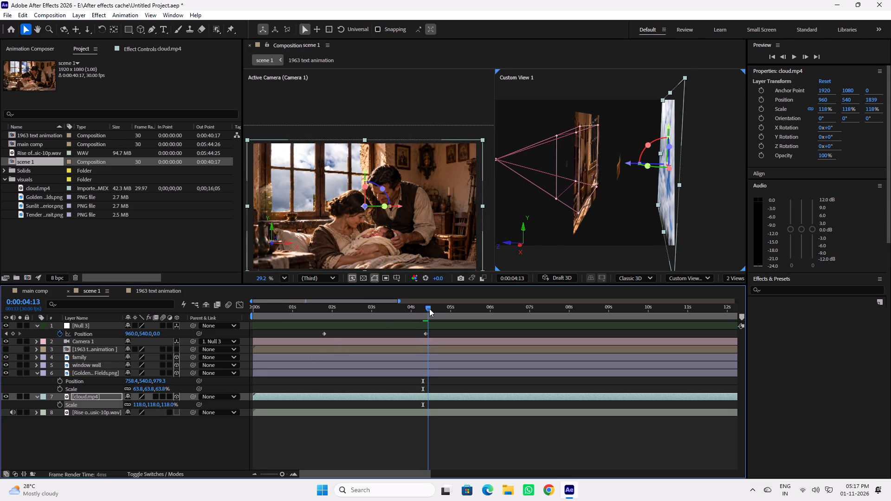
drag(429, 308, 430, 308)
Review the pull-back and set the Null 3 position keyframe at 0:00:01:24 to an X Position of 655.
drag(420, 309, 321, 314)
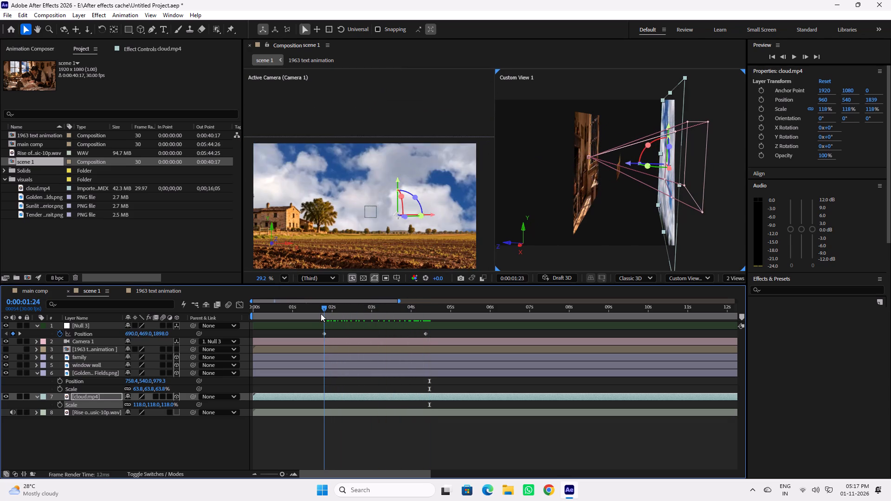
drag(321, 314, 383, 314)
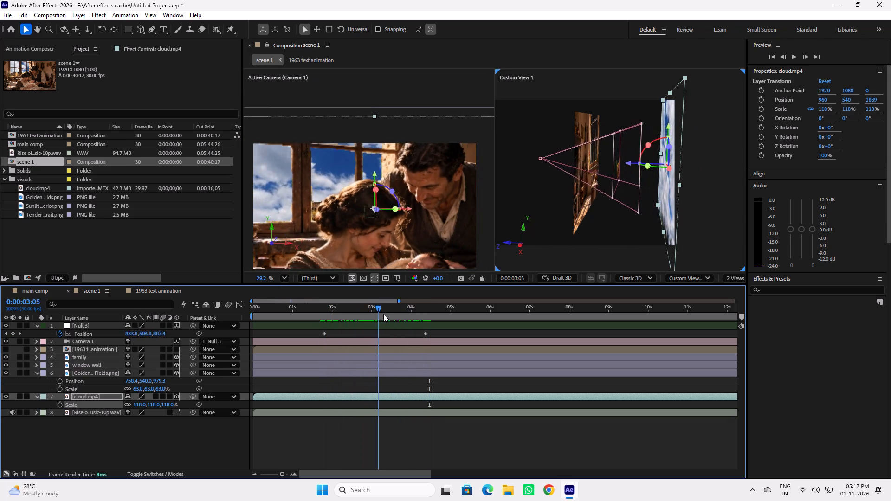
drag(383, 314, 410, 317)
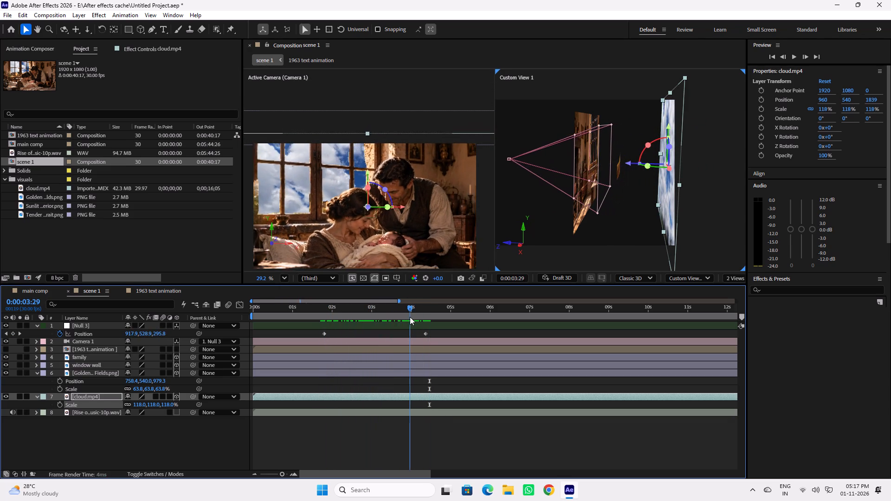
drag(410, 317, 343, 316)
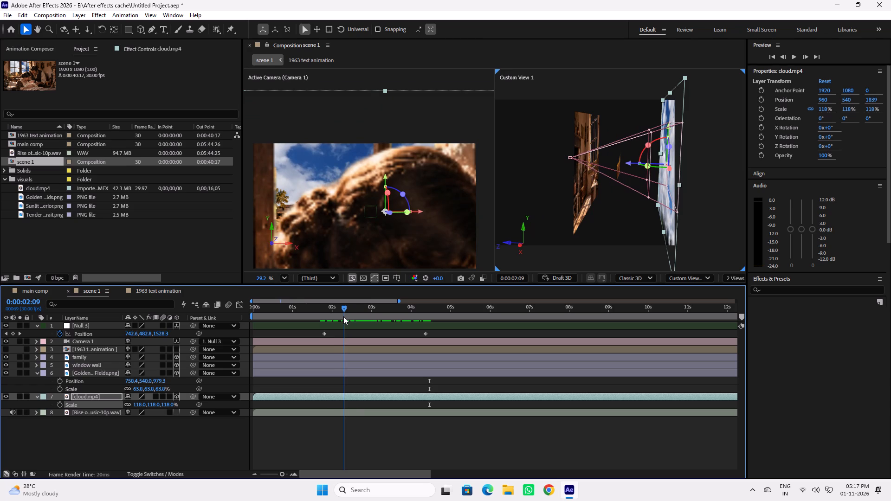
drag(343, 316, 331, 318)
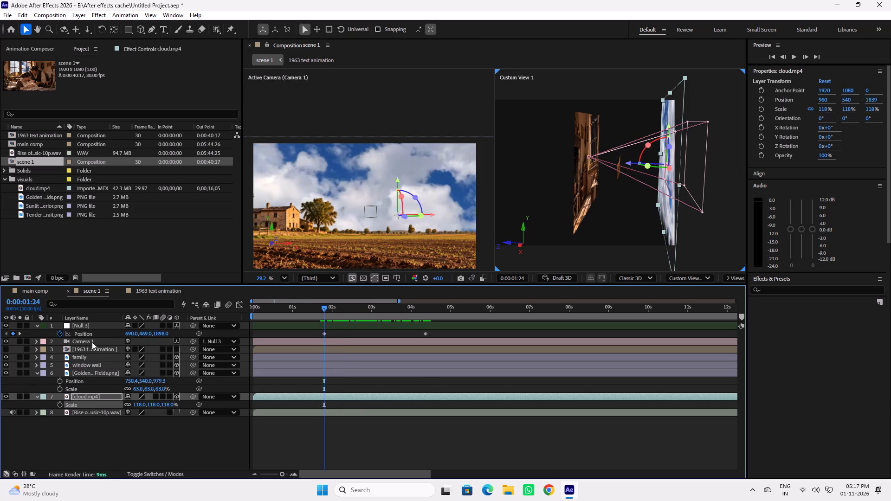
drag(130, 334, 118, 334)
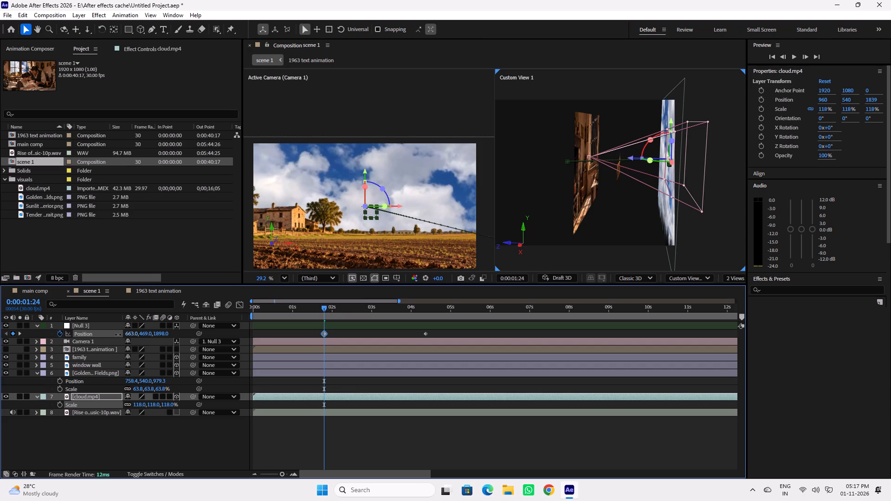
drag(118, 334, 115, 335)
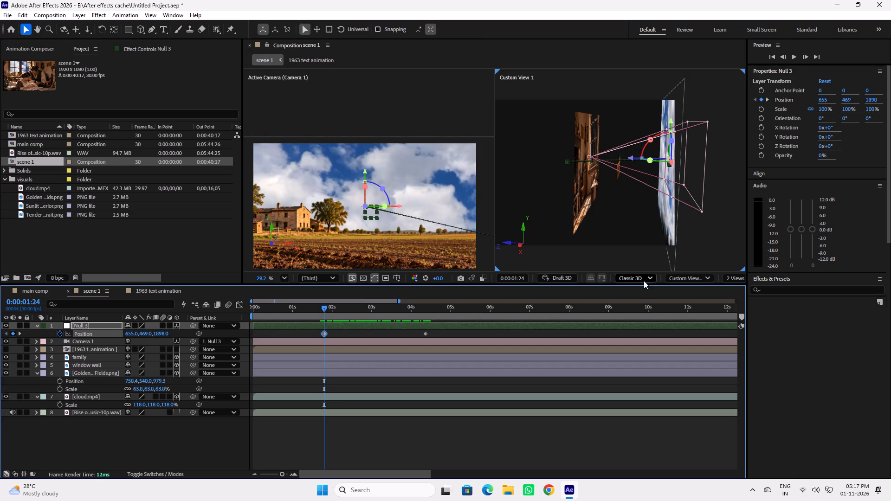
drag(322, 308, 327, 308)
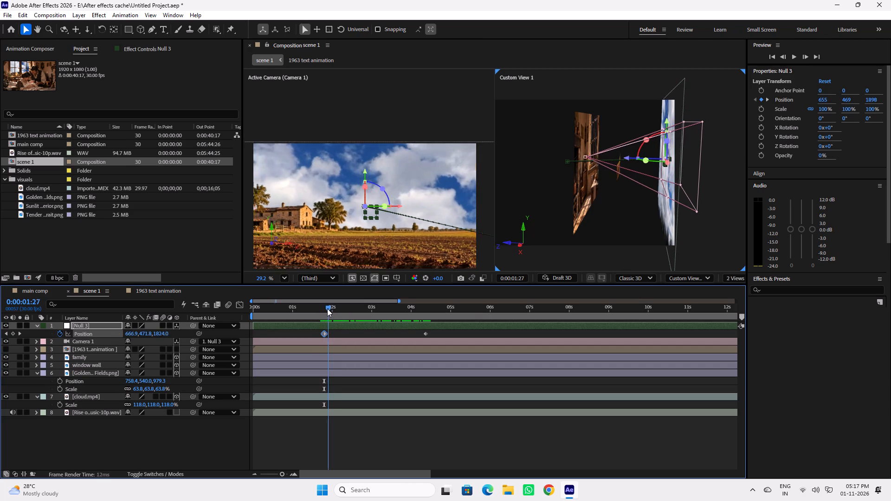
Check the middle of the camera pull-back from the fields to the family and save the project.
drag(327, 308, 370, 312)
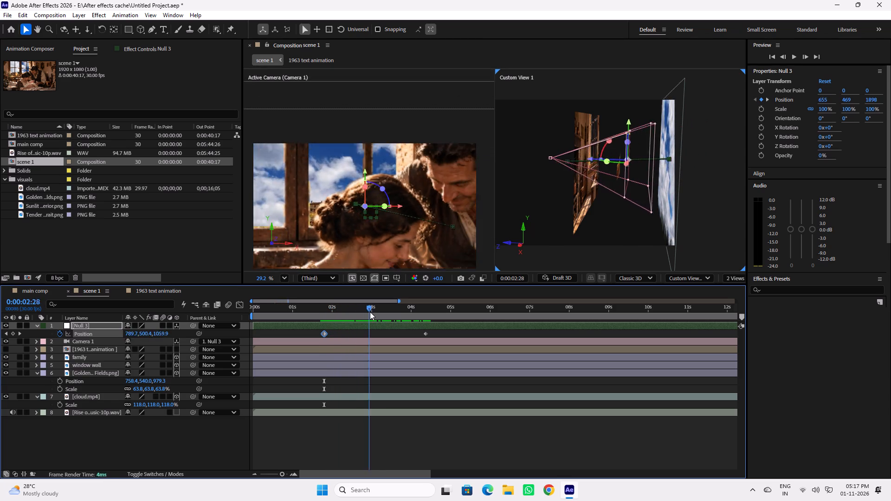
drag(370, 312, 394, 313)
key(ctrl+s)
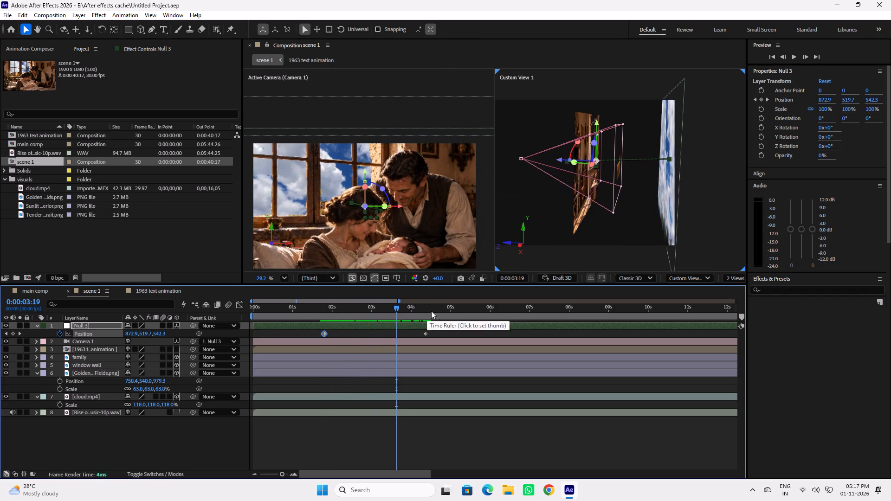
Switch the Custom View 1 viewport to the Top view and frame the whole camera cone and layer planes.
click(704, 215)
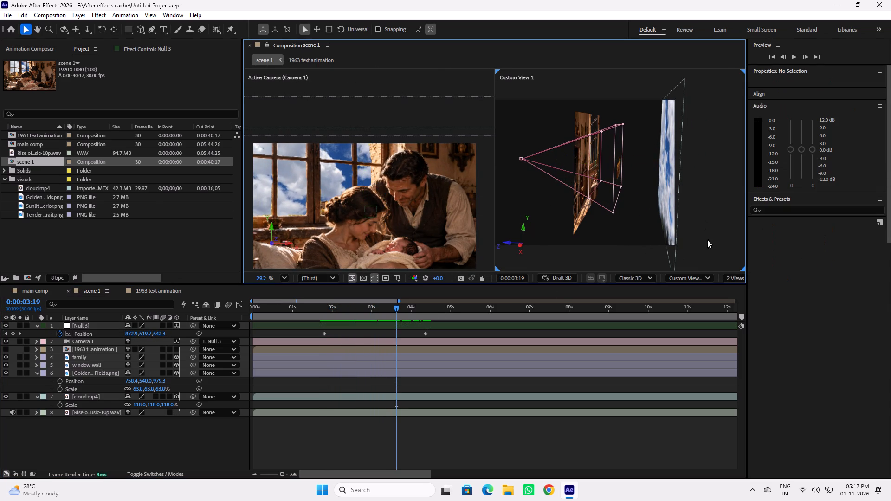
click(695, 274)
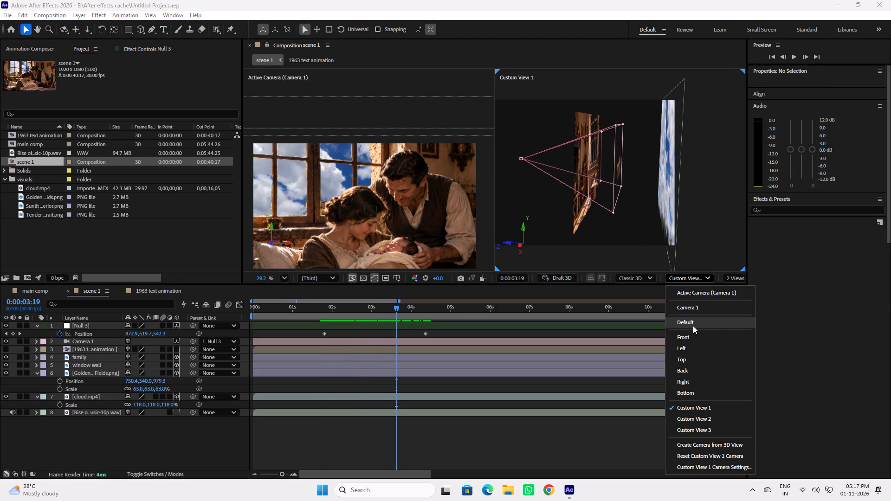
click(693, 359)
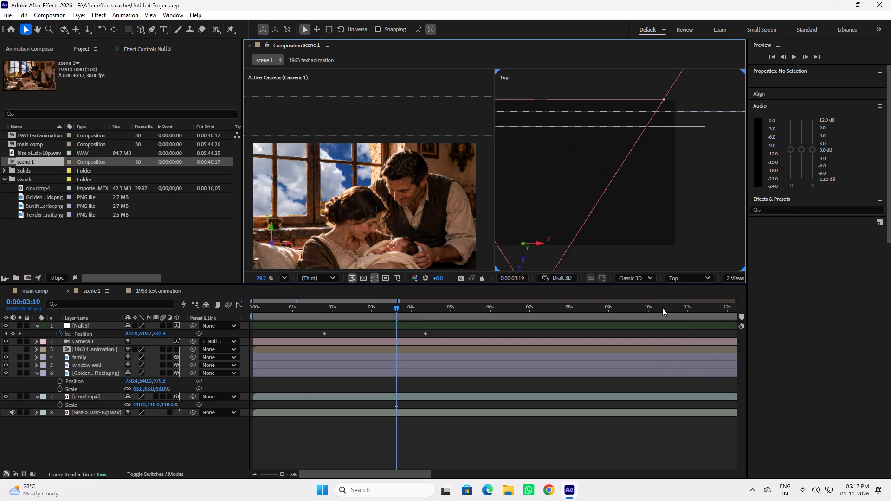
scroll(548, 212, down, 8)
key(space)
key(space)
key(space)
key(space)
key(space)
key(space)
key(space)
key(space)
key(space)
key(space)
key(space)
key(space)
key(space)
key(space)
key(space)
key(space)
key(space)
key(space)
key(space)
key(space)
drag(550, 209, 609, 211)
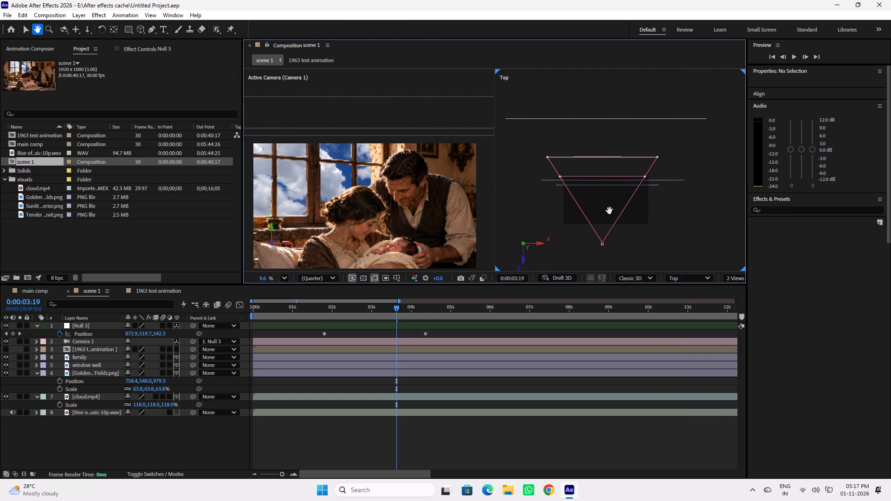
drag(609, 211, 610, 206)
Switch the Top viewport to the Left view and examine how the camera passes the layers between the two null keyframes.
click(684, 281)
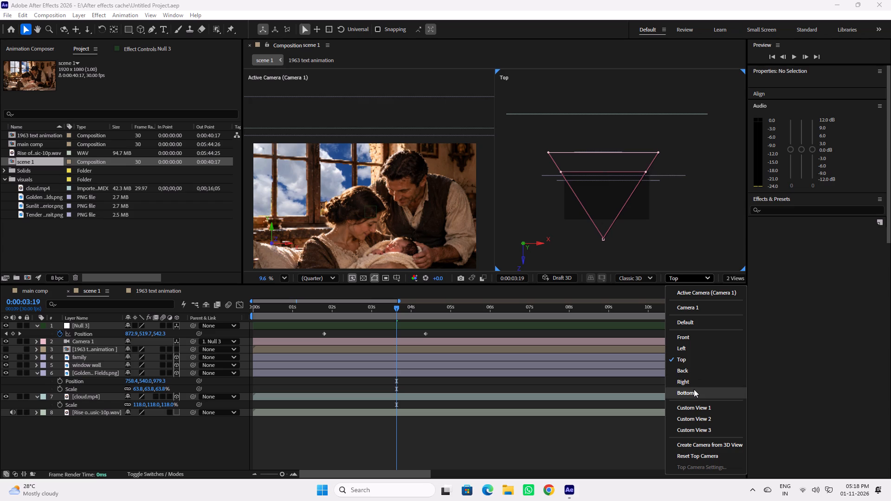
click(690, 348)
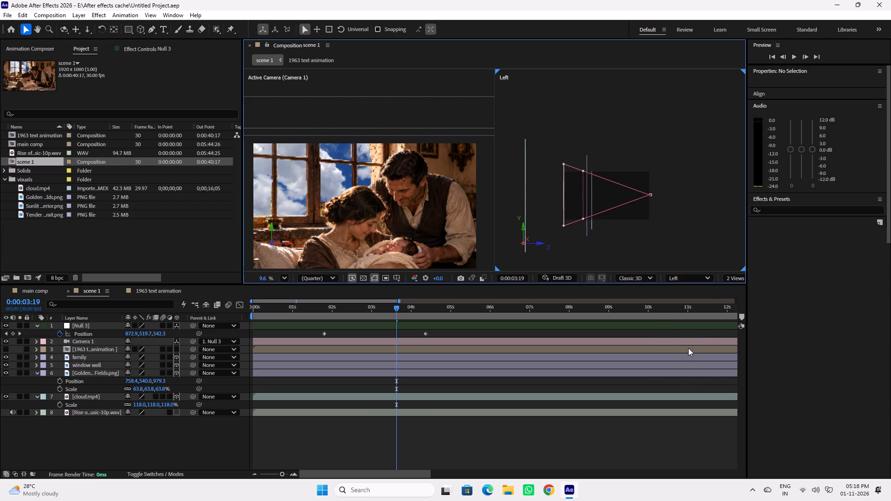
drag(389, 308, 355, 307)
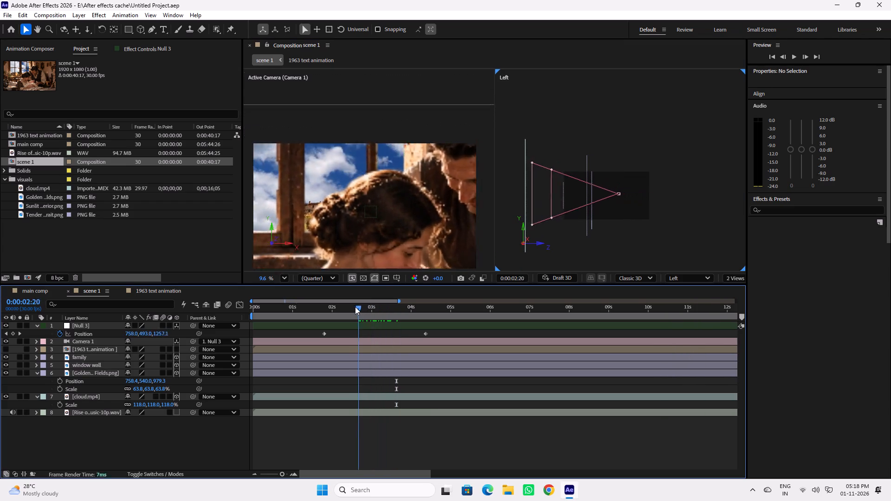
drag(355, 307, 407, 312)
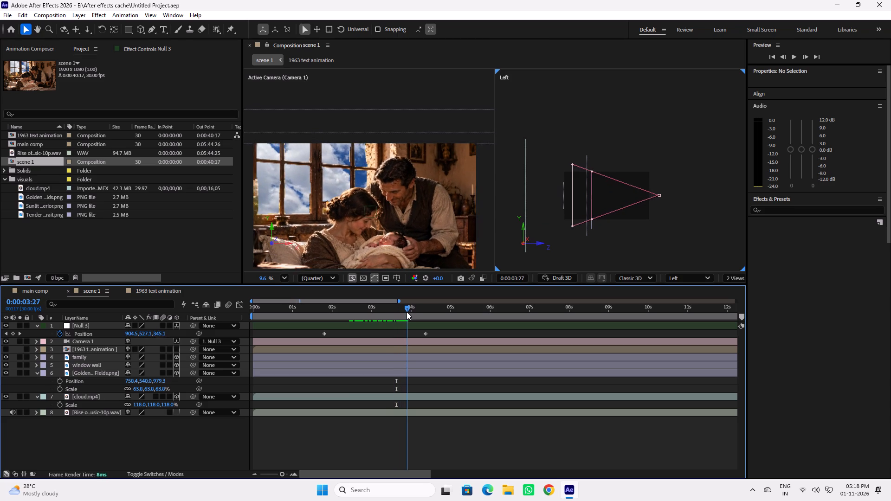
drag(407, 312, 350, 309)
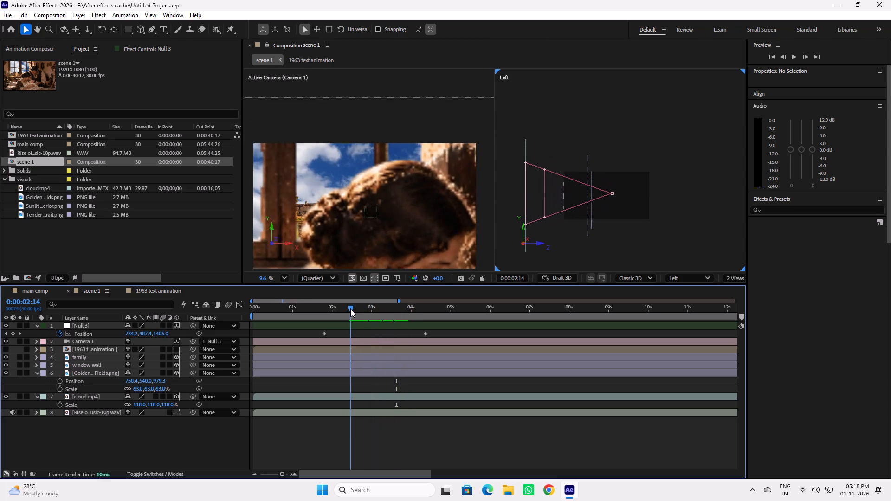
drag(350, 309, 339, 309)
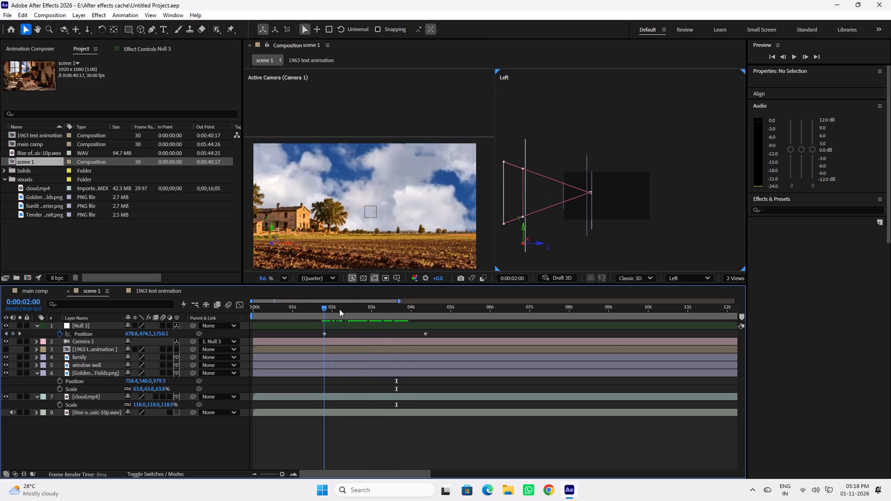
drag(339, 309, 411, 310)
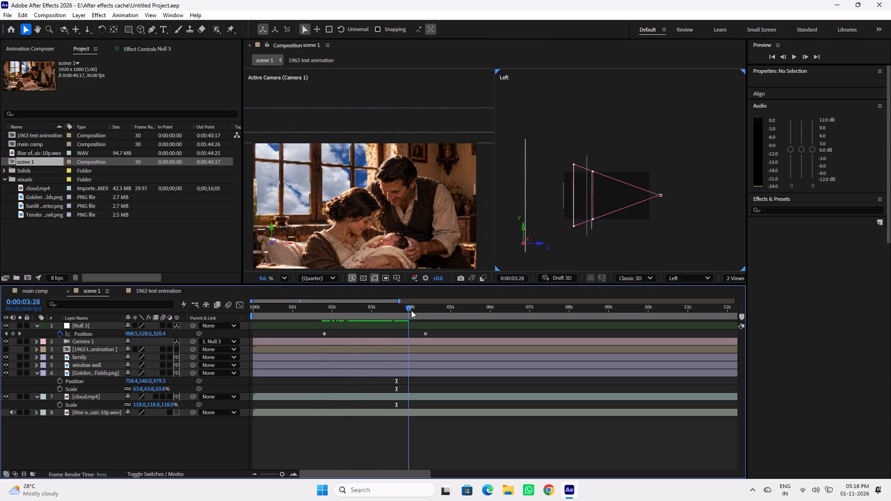
drag(411, 310, 431, 310)
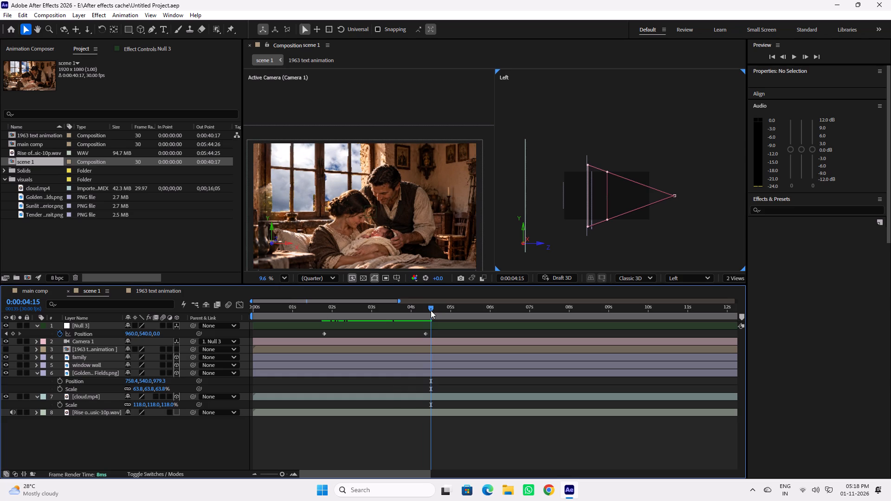
At 0:00:04:15, shift the family layer sideways to an X Position of 935.5.
click(382, 233)
drag(401, 218, 401, 218)
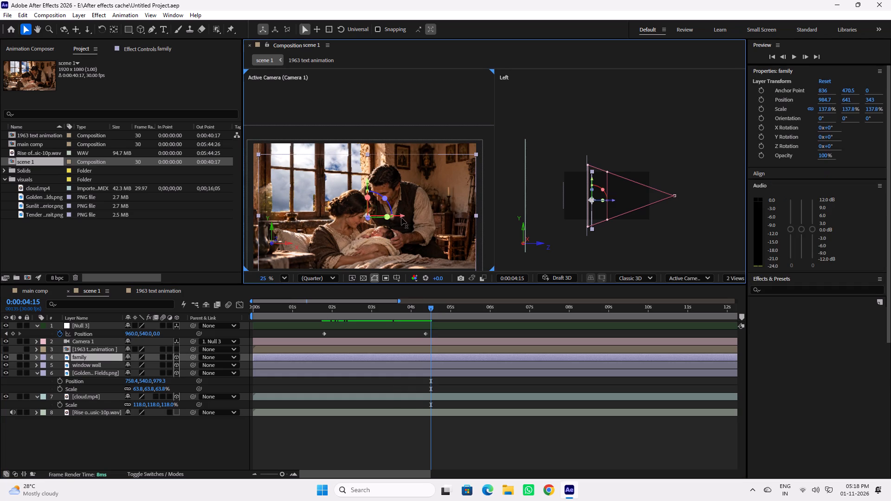
drag(401, 218, 415, 218)
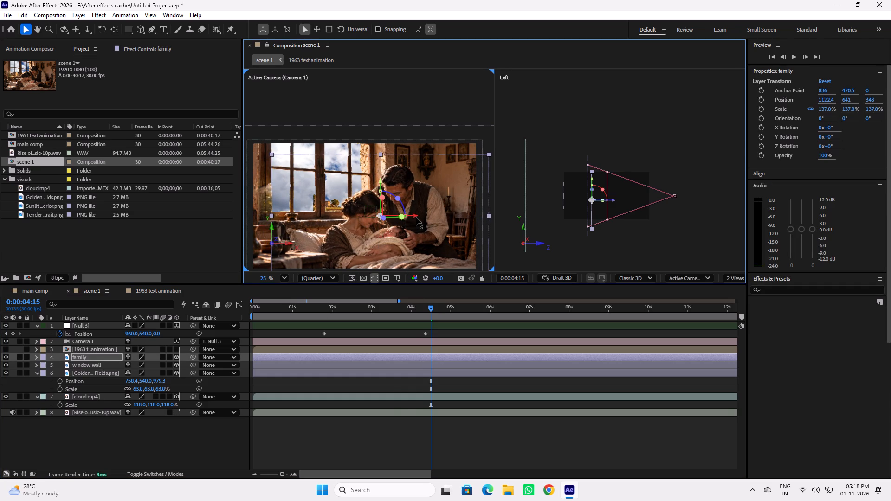
drag(416, 218, 396, 222)
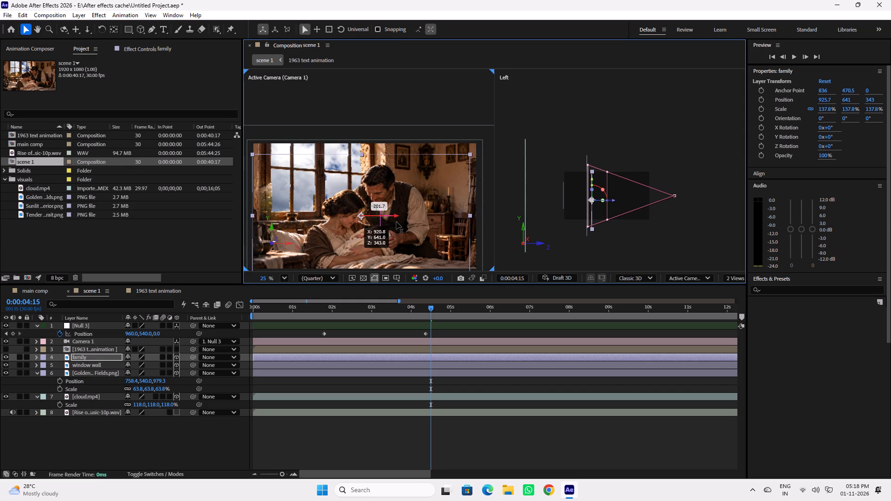
drag(396, 222, 398, 222)
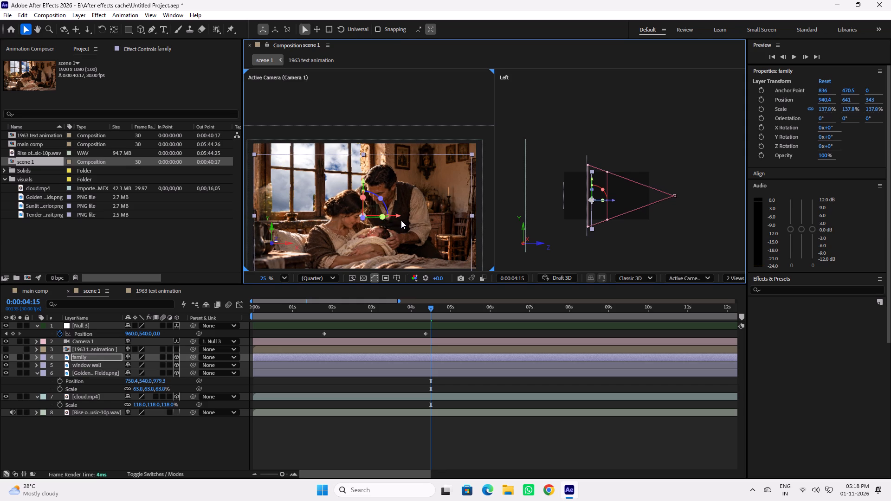
click(400, 217)
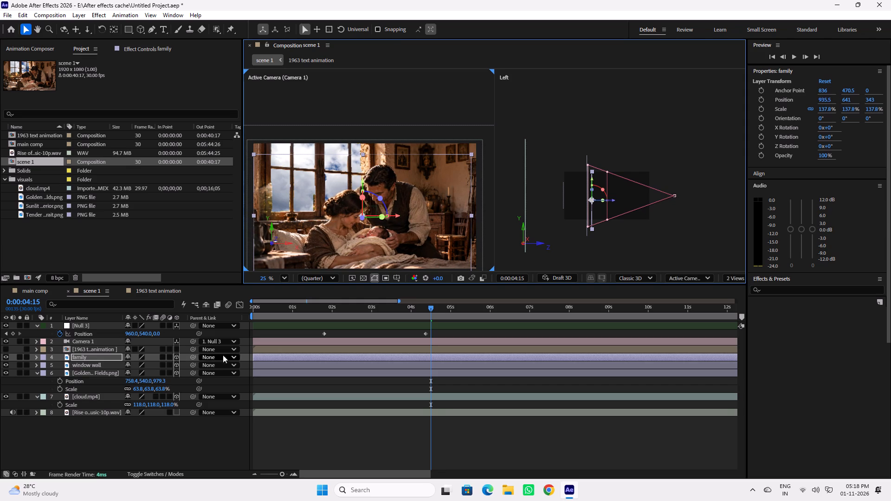
Bring the family layer forward to a Z Position of 255 and lower it to a Y Position of about 735.
click(89, 358)
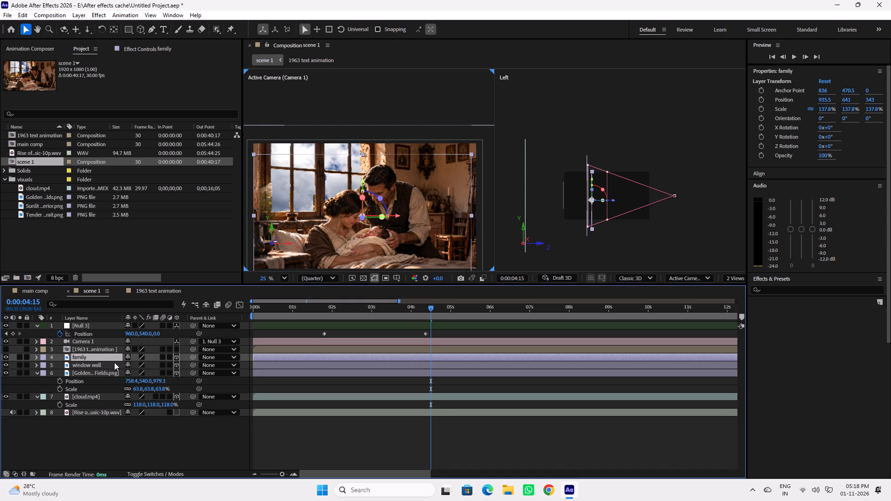
key(p)
drag(157, 365, 138, 366)
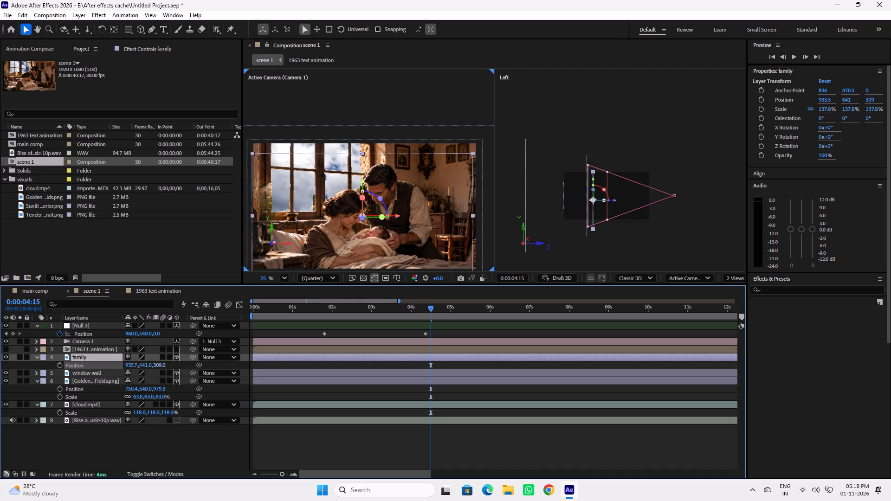
drag(138, 366, 122, 371)
drag(362, 183, 362, 193)
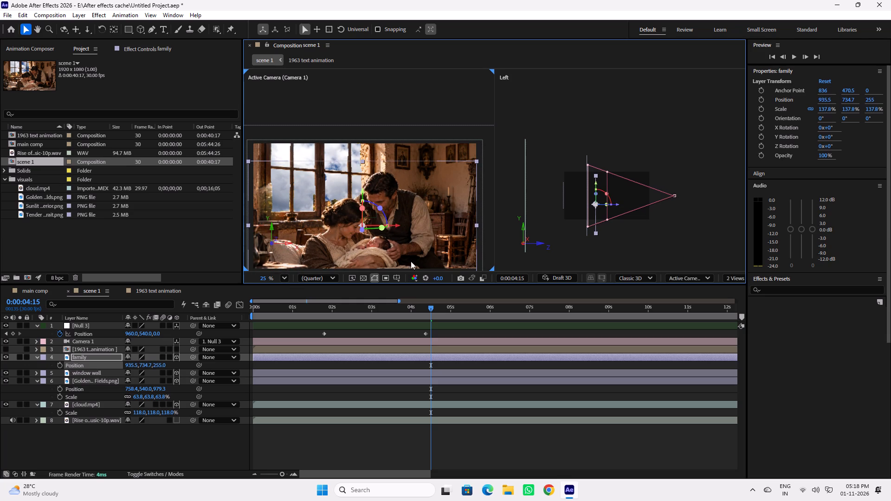
Examine how the repositioned family layer enters and covers the window throughout the camera pull-back.
drag(424, 308, 337, 315)
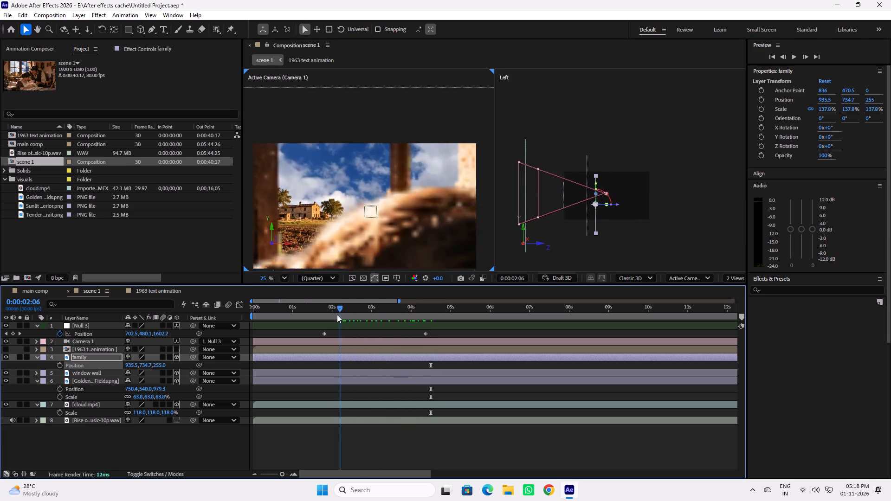
drag(337, 315, 350, 315)
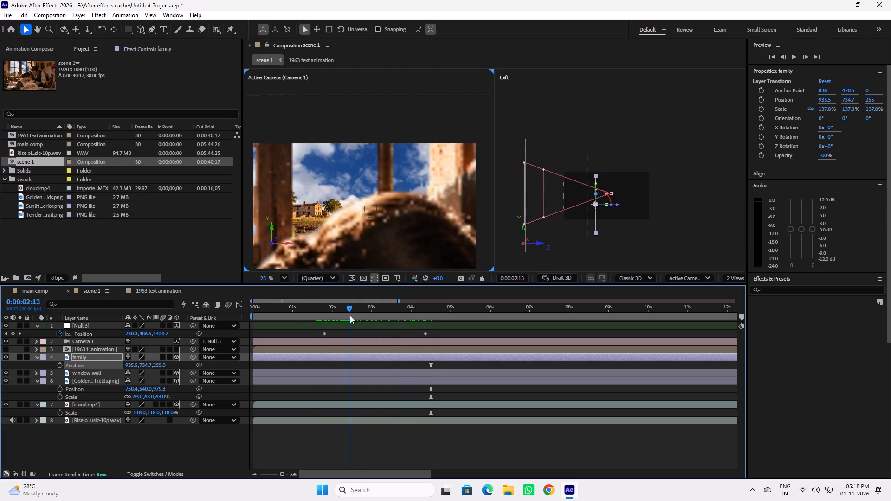
drag(350, 315, 343, 316)
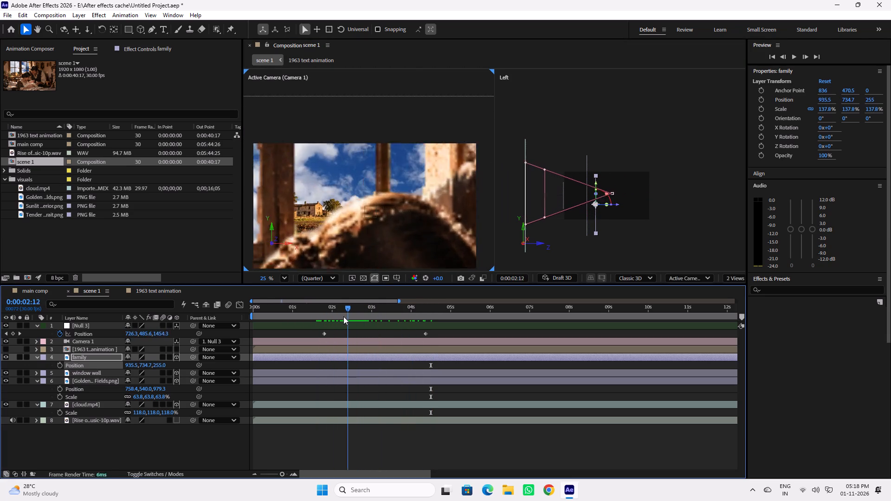
drag(343, 316, 346, 318)
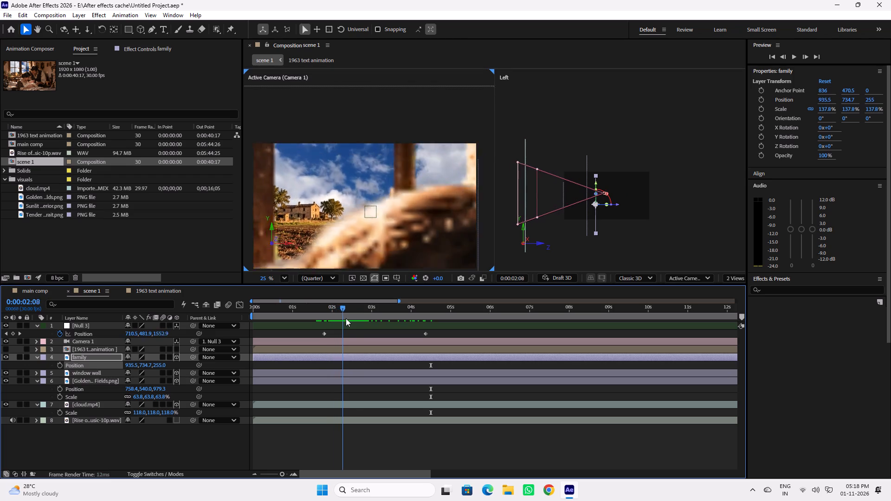
drag(346, 318, 412, 317)
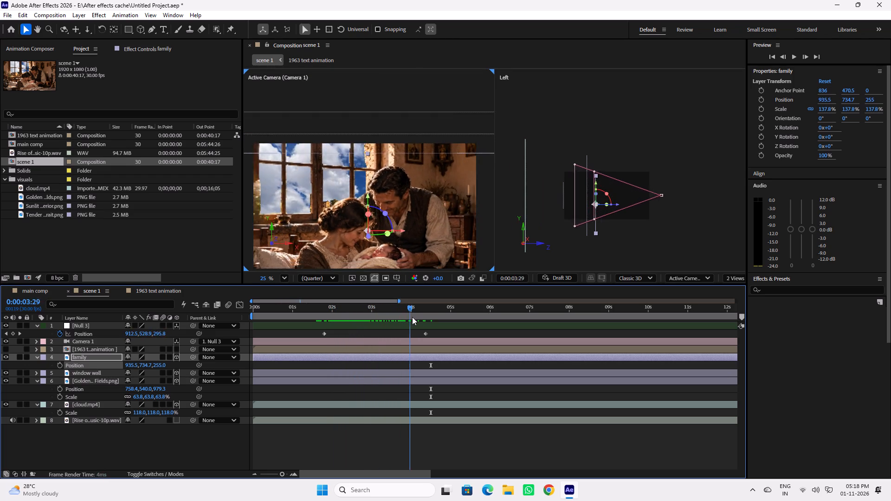
drag(412, 317, 363, 319)
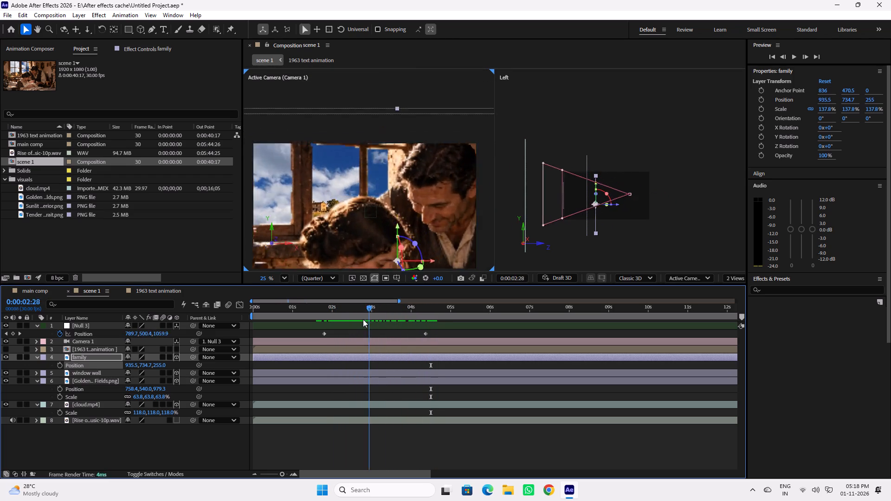
drag(363, 319, 315, 325)
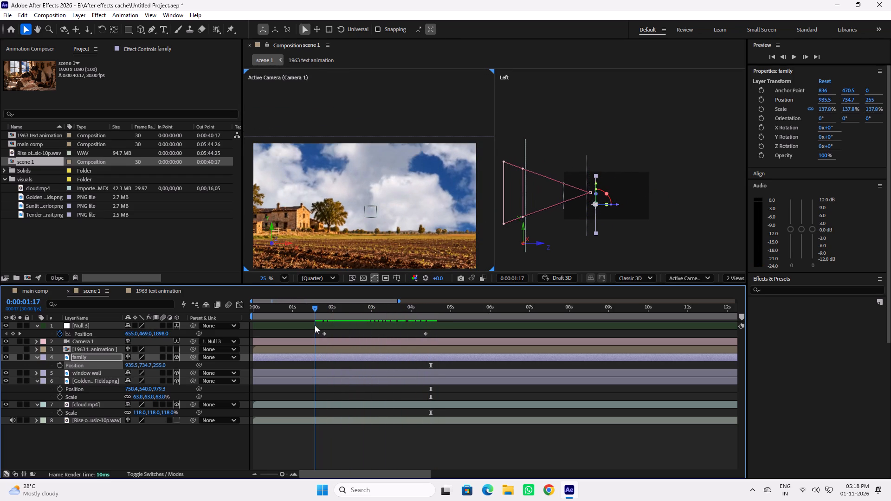
drag(315, 325, 338, 322)
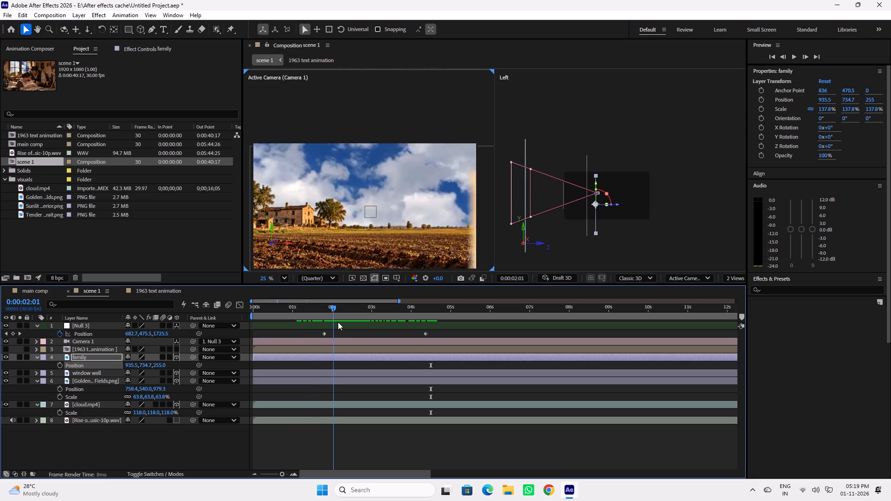
drag(338, 322, 316, 323)
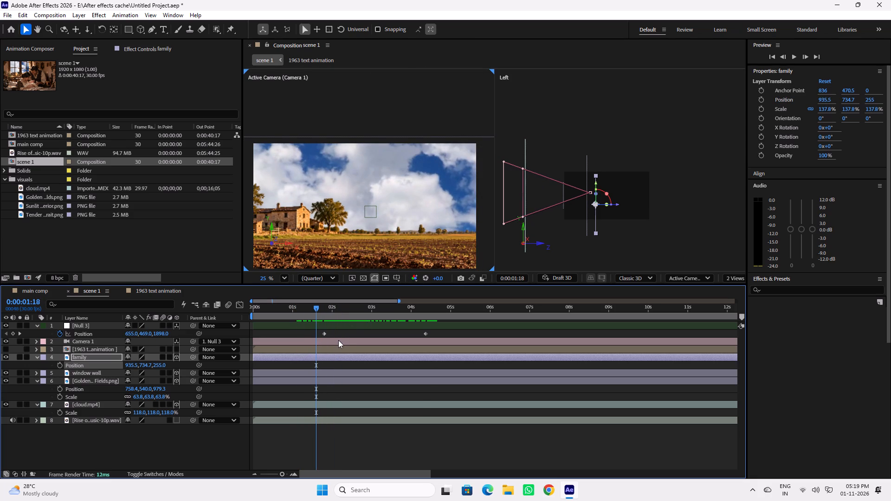
Frame the camera and all layers smaller in the Left viewport and switch it to the Top view.
scroll(561, 233, down, 2)
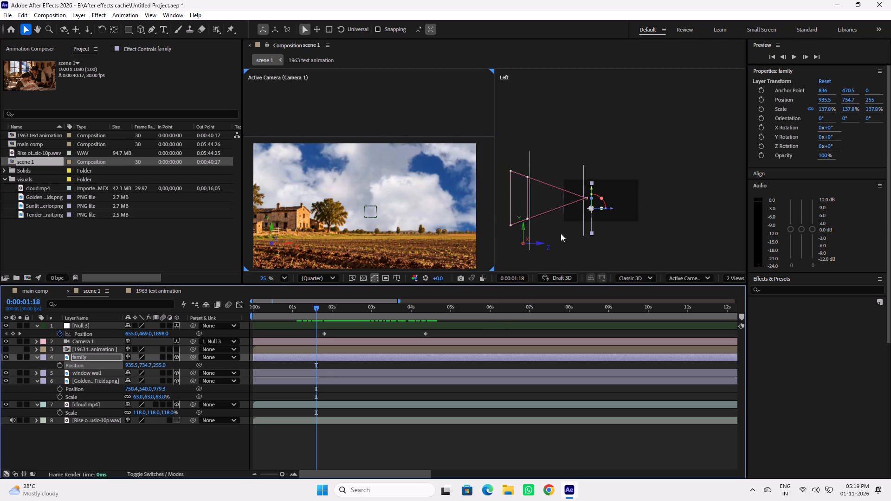
scroll(561, 233, down, 1)
key(space)
key(space)
key(space)
key(space)
key(space)
key(space)
key(space)
key(space)
key(space)
key(space)
key(space)
key(space)
key(space)
key(space)
key(space)
key(space)
key(space)
drag(565, 246, 600, 212)
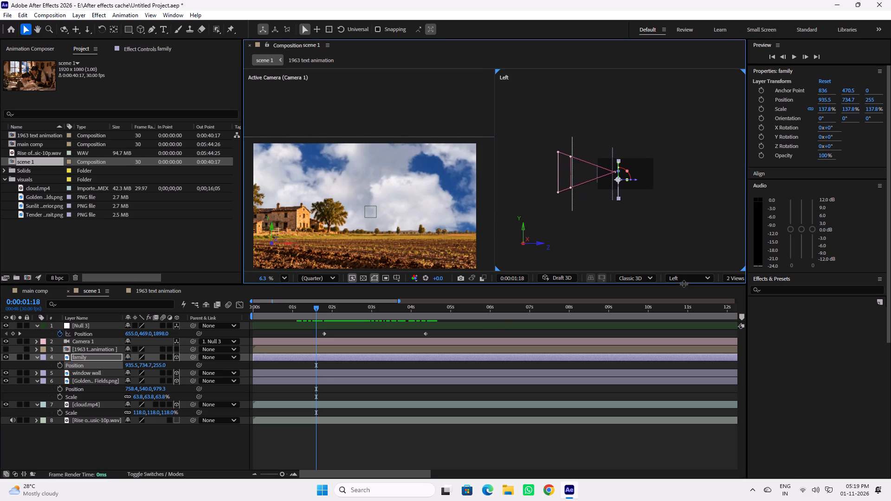
click(687, 278)
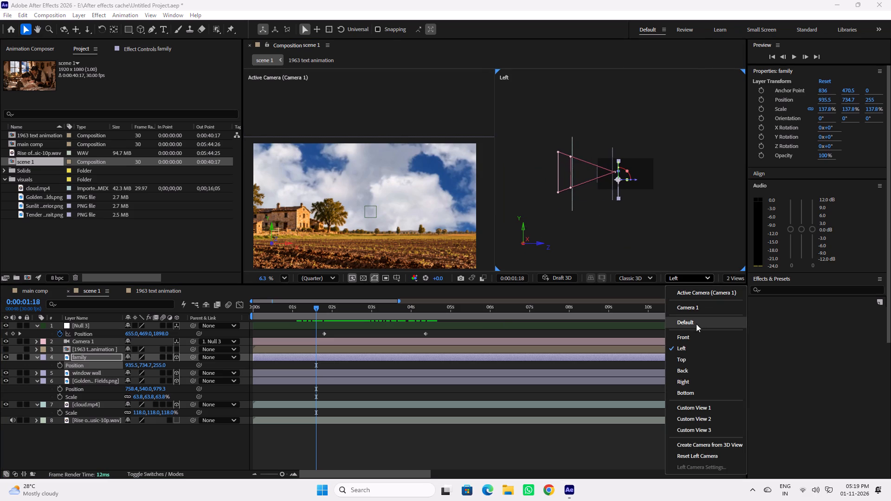
click(692, 358)
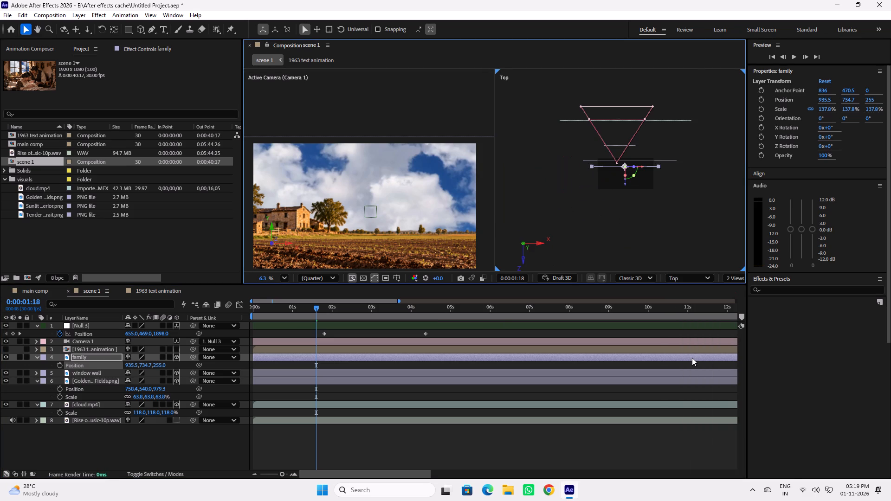
Frame the camera and all layers smaller and lower in the Top viewport, and save the project.
scroll(612, 156, down, 3)
key(space)
key(space)
key(space)
key(space)
key(space)
key(space)
key(space)
key(space)
key(space)
drag(599, 193, 604, 236)
key(ctrl+s)
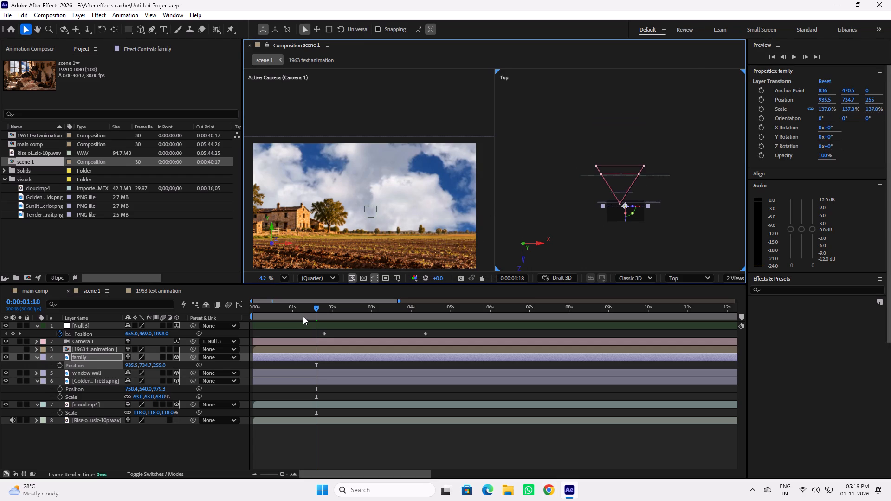
Reframe the Active Camera viewport and set its magnification to Fit so the whole composition frame shows.
scroll(371, 189, down, 1)
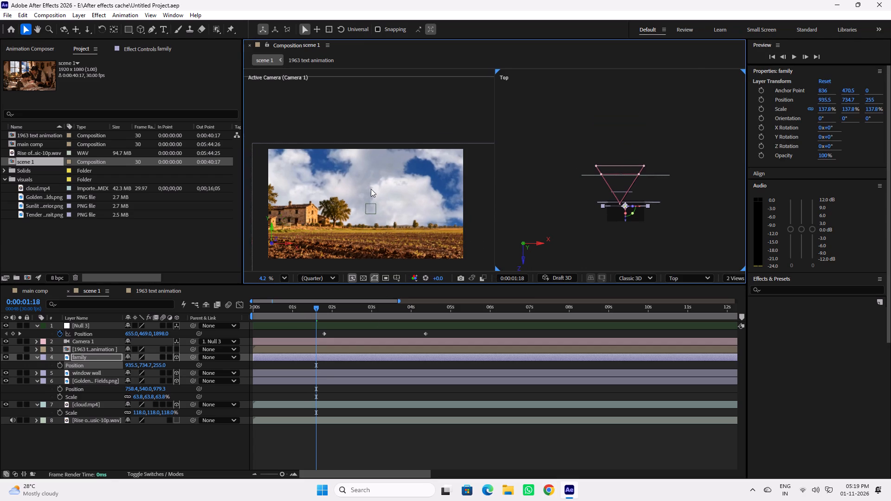
scroll(371, 189, down, 1)
key(space)
key(space)
key(space)
key(space)
key(space)
key(space)
key(space)
key(space)
key(space)
key(space)
key(space)
key(space)
key(space)
key(space)
key(space)
key(space)
key(space)
key(space)
key(space)
key(space)
drag(346, 216, 351, 188)
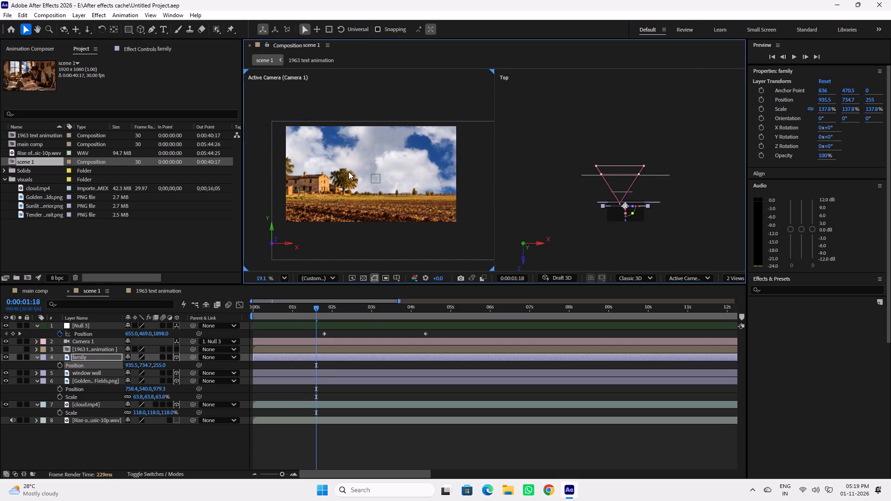
scroll(348, 171, up, 2)
key(space)
key(space)
key(space)
key(space)
key(space)
key(space)
key(space)
key(space)
key(space)
key(space)
key(space)
key(space)
key(space)
key(space)
key(space)
key(space)
key(space)
key(space)
drag(373, 173, 369, 173)
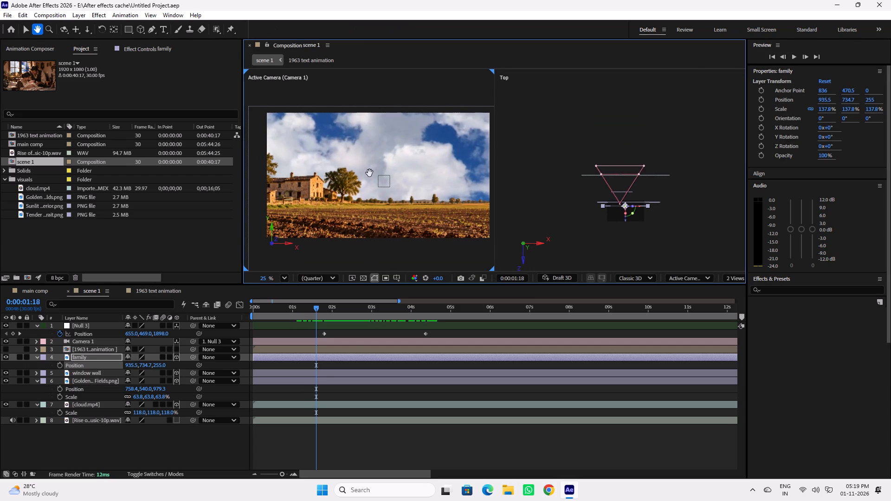
drag(369, 173, 367, 175)
scroll(375, 187, up, 1)
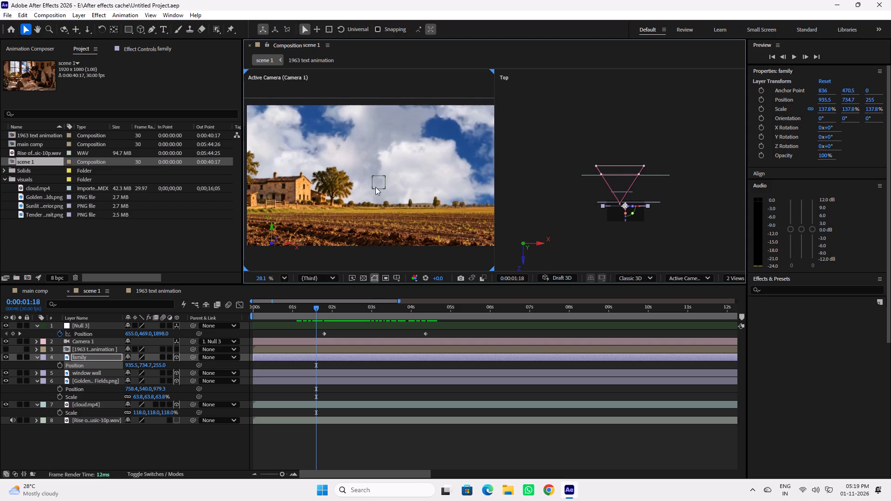
click(282, 279)
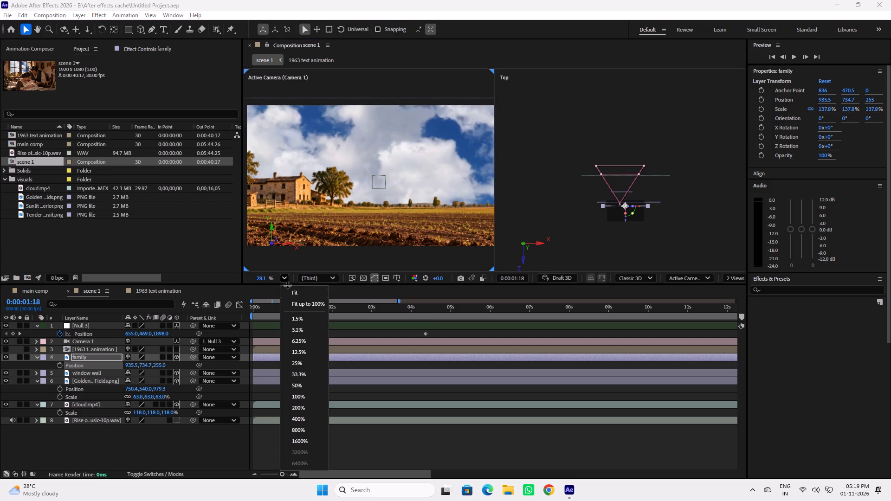
click(297, 293)
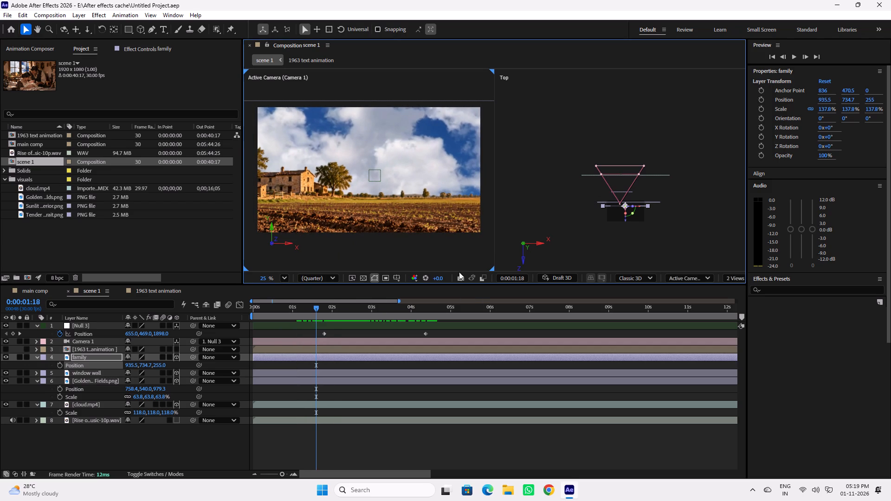
Review the complete camera pull-back from the fields through the window to the family, and save the project.
click(441, 261)
drag(308, 308, 286, 306)
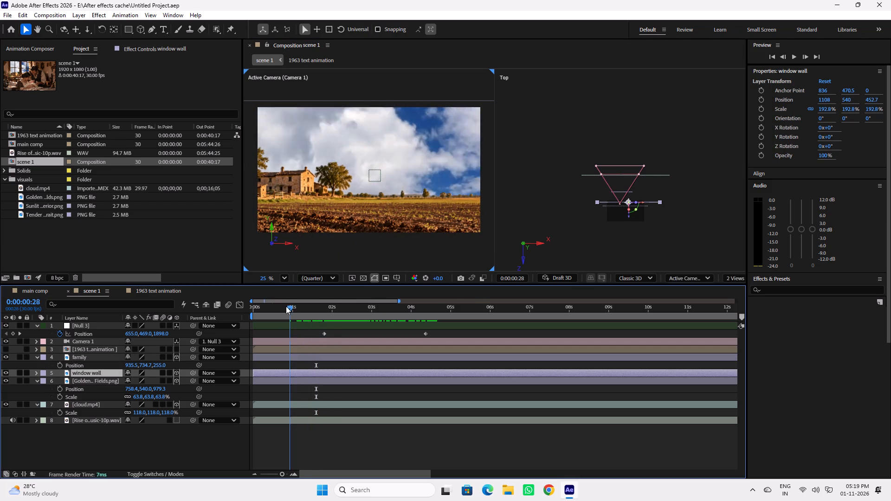
drag(286, 306, 293, 310)
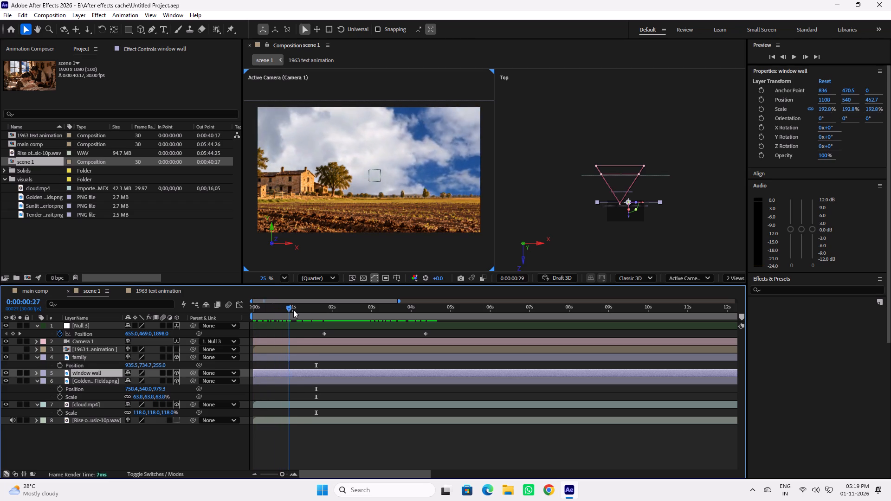
drag(293, 310, 335, 320)
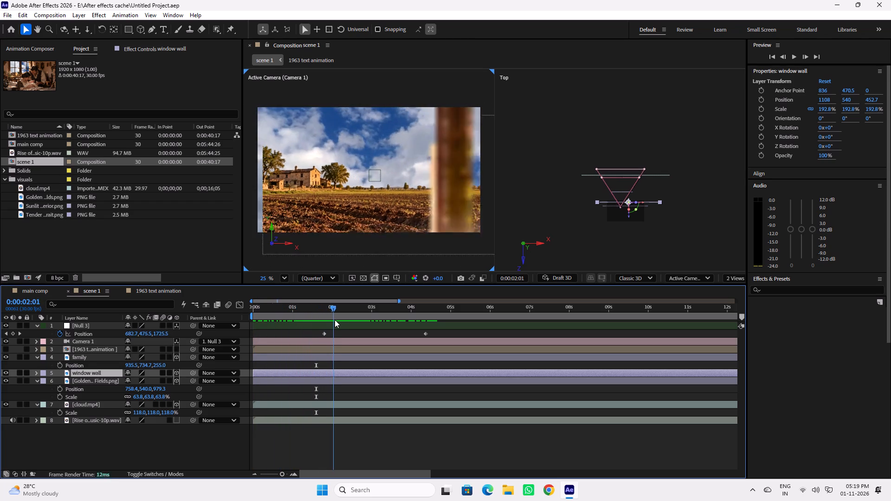
drag(335, 320, 371, 323)
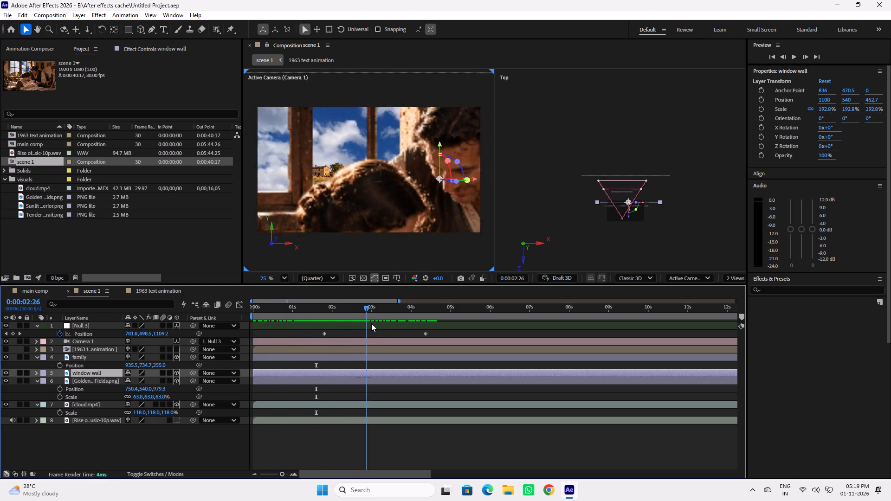
drag(371, 323, 342, 319)
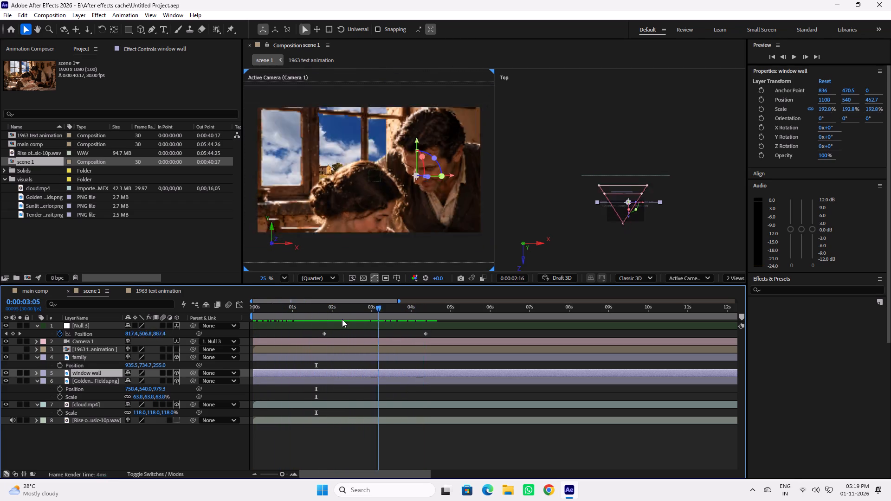
drag(342, 319, 287, 316)
key(space)
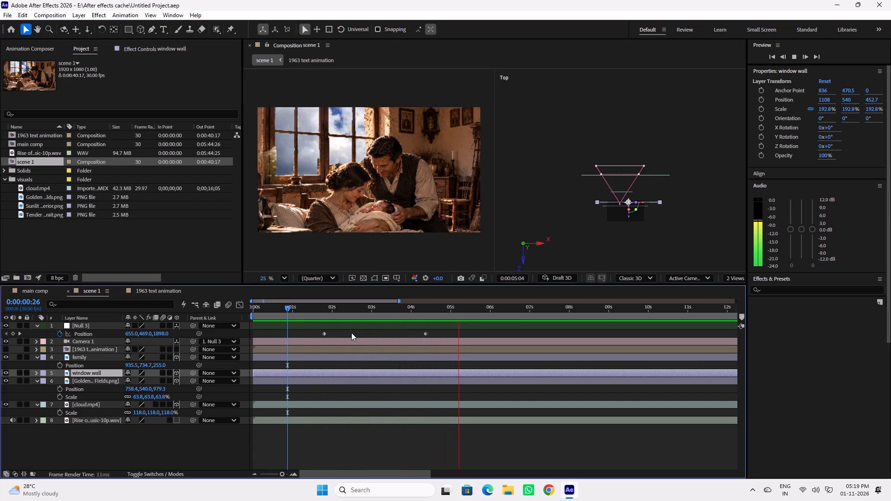
key(space)
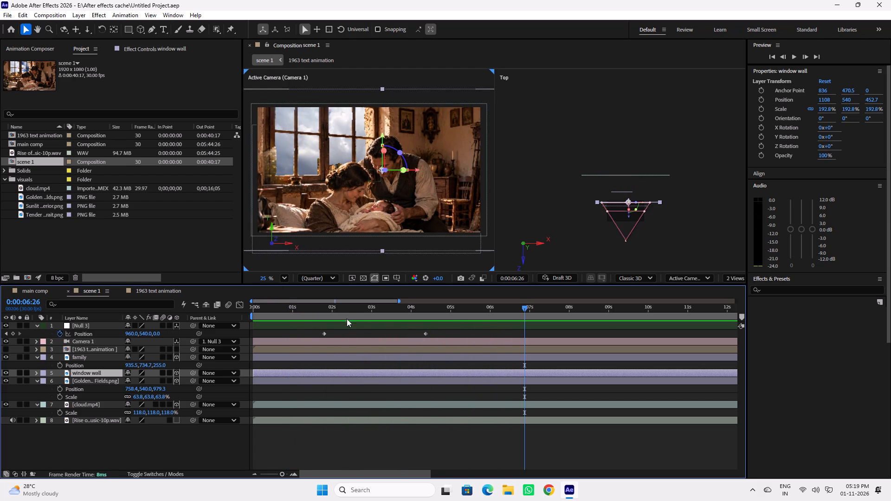
key(space)
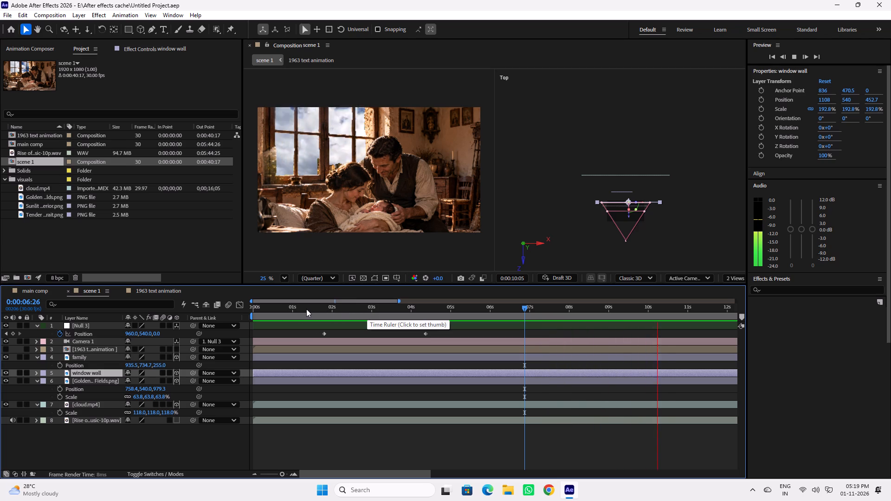
drag(306, 309, 239, 313)
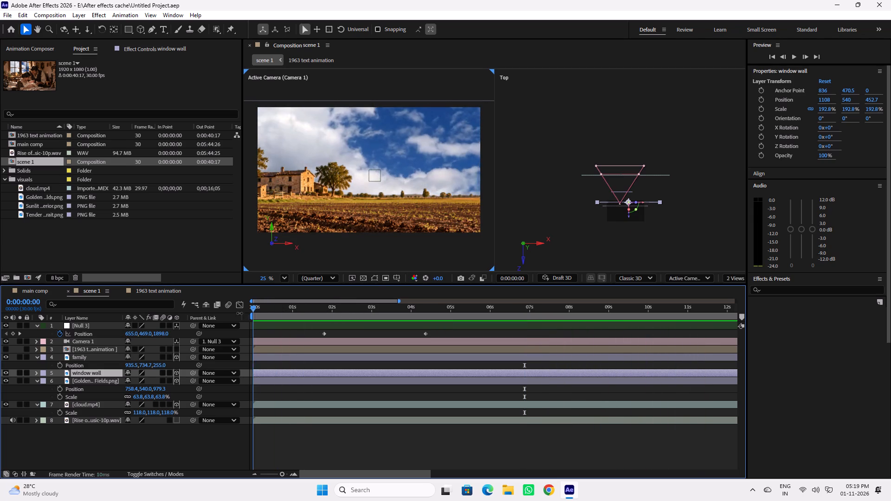
key(space)
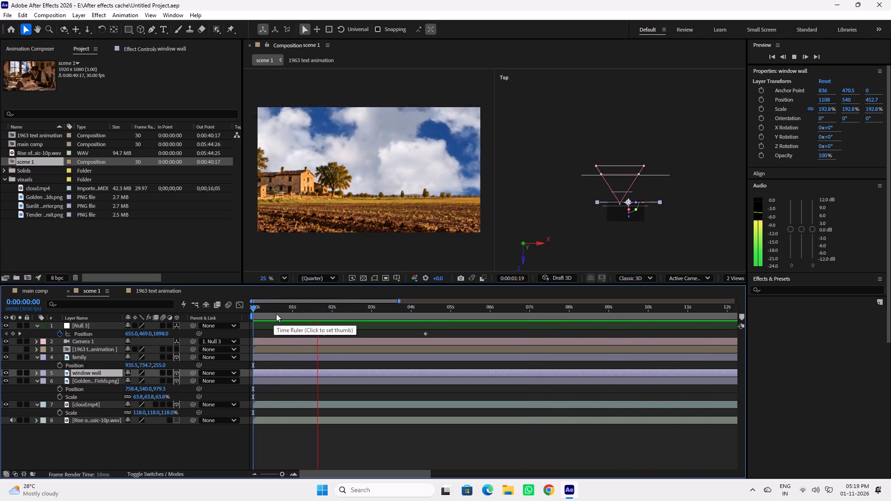
key(space)
key(ctrl+s)
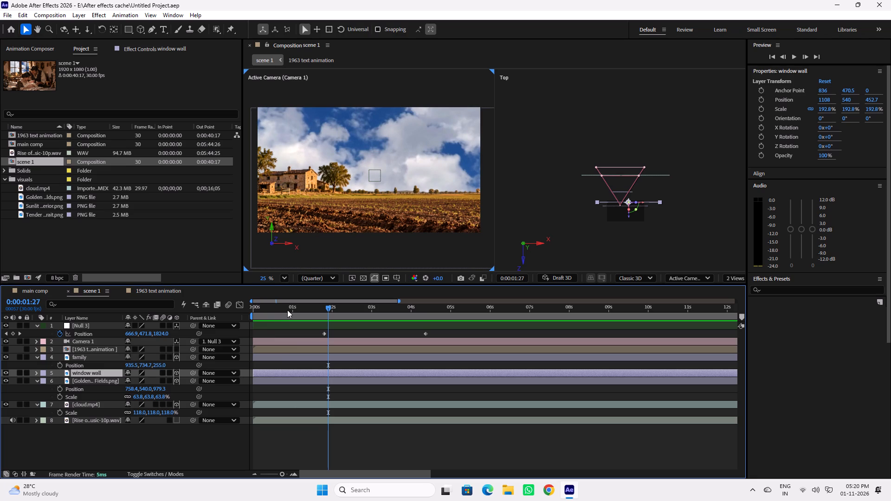
key(space)
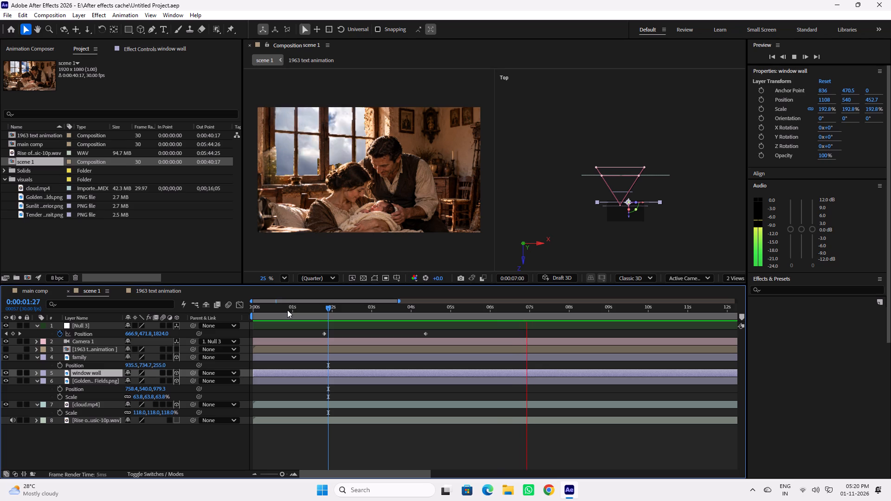
key(space)
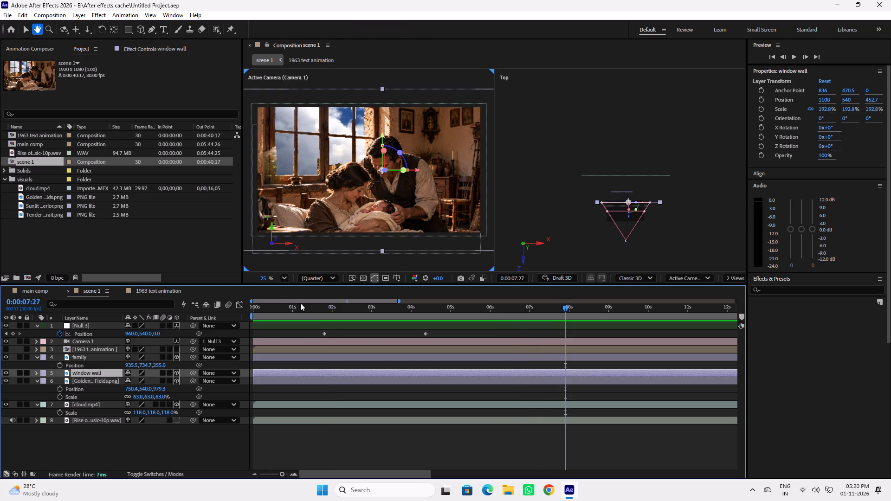
key(ctrl+s)
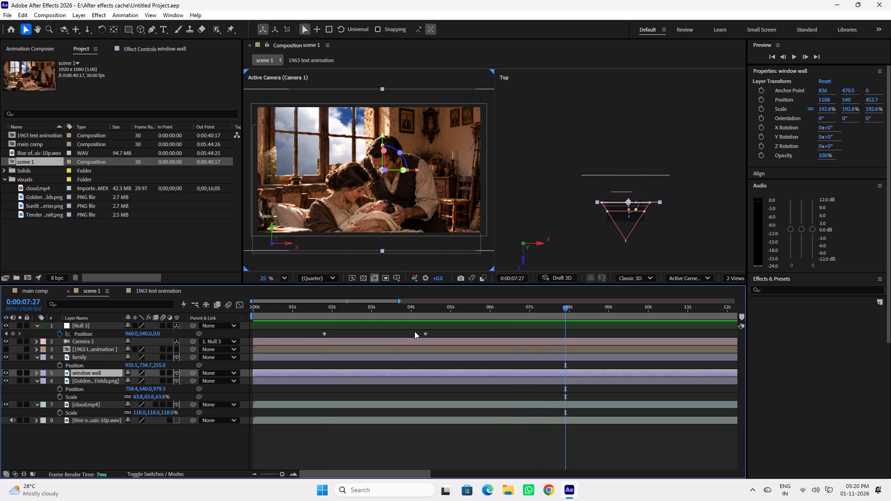
Delete the family and window wall layers from scene 1.
drag(327, 311, 265, 311)
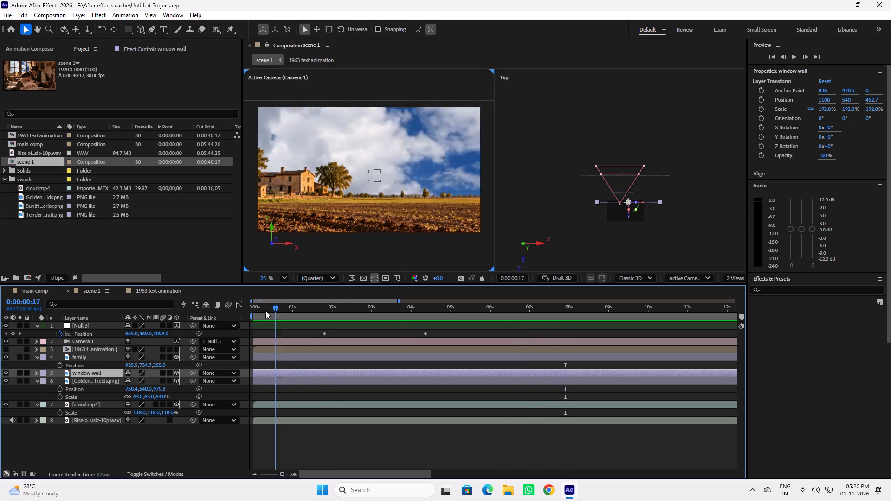
drag(265, 311, 262, 311)
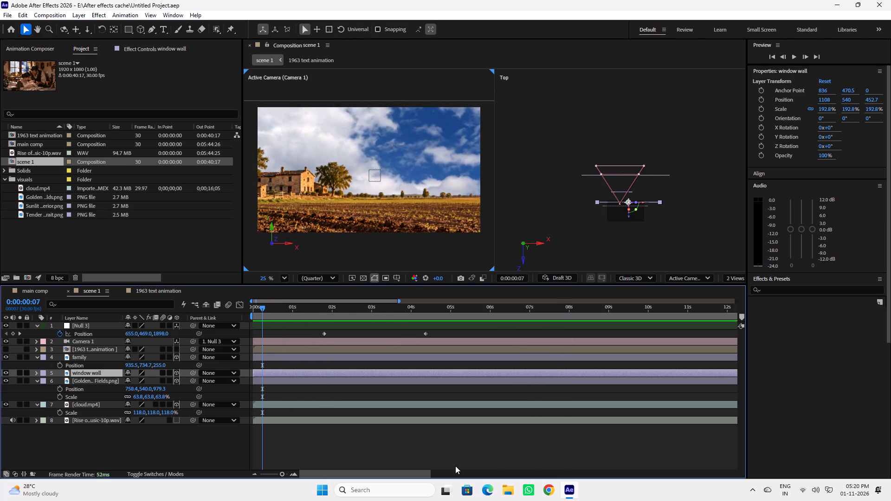
click(132, 449)
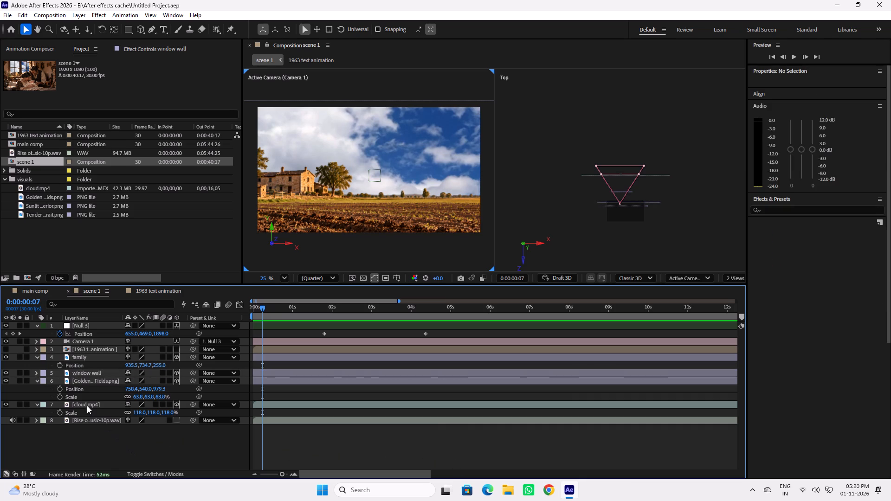
click(80, 356)
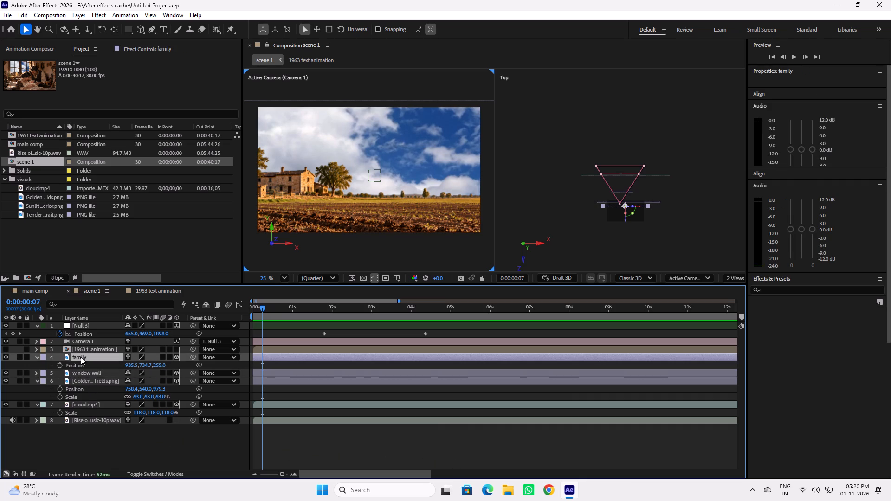
key(Delete)
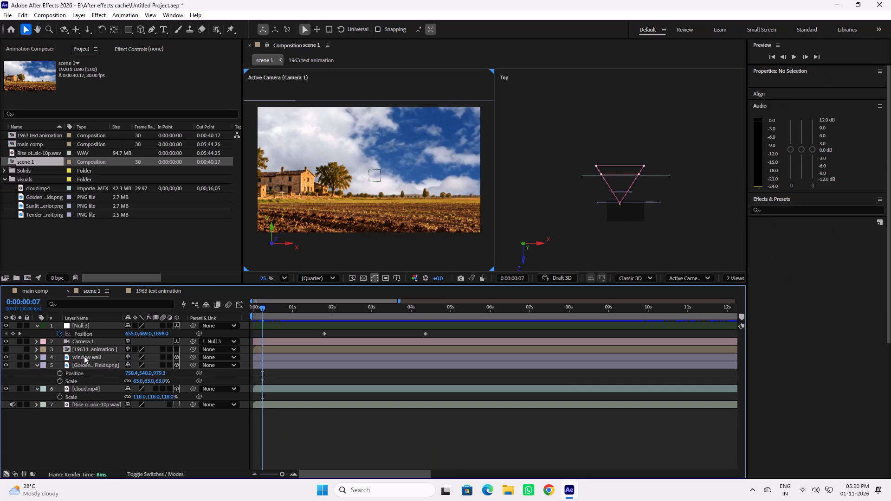
click(84, 357)
key(Delete)
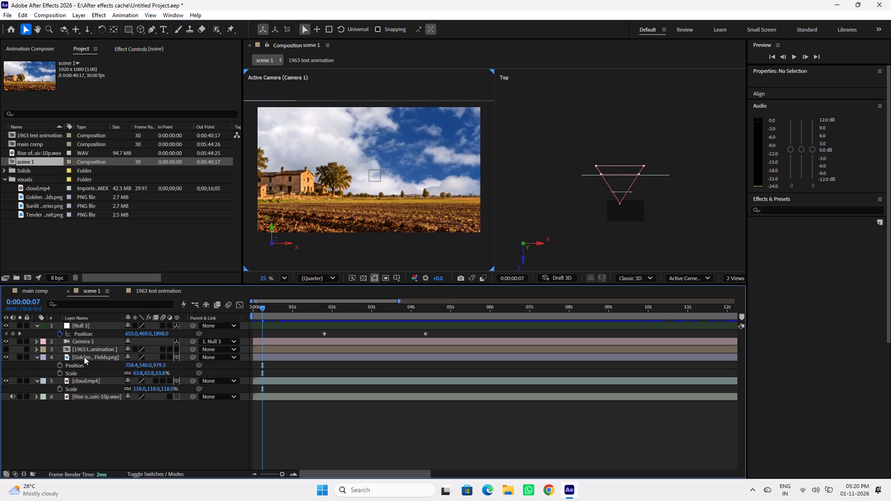
Collapse the properties of the Golden Fields and cloud.mp4 layers and fit both layers to the composition width.
click(87, 349)
click(87, 357)
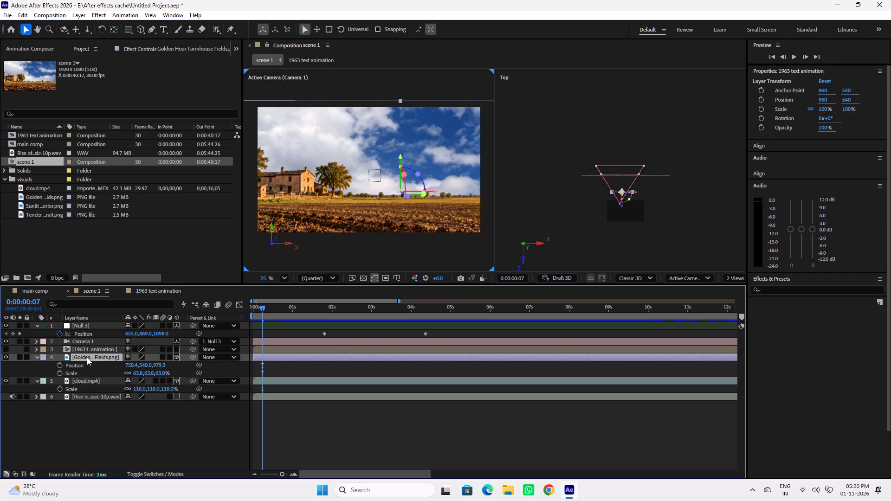
click(84, 382)
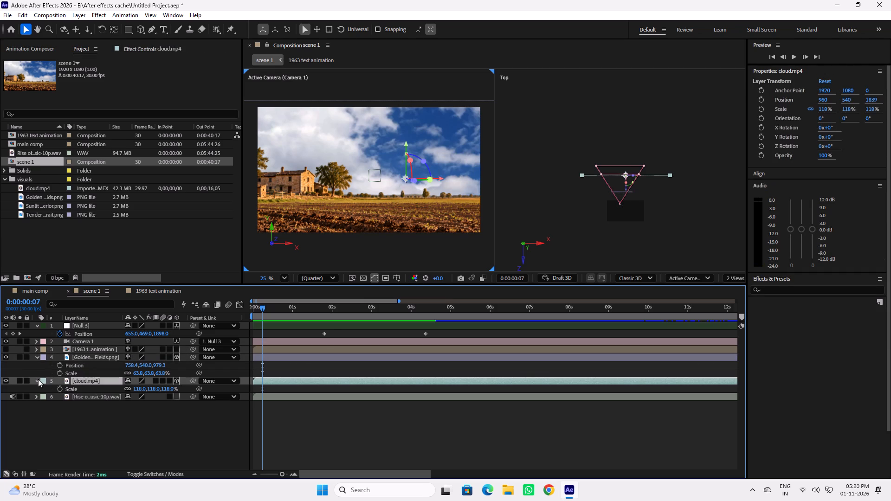
click(37, 380)
ctrl+click(37, 358)
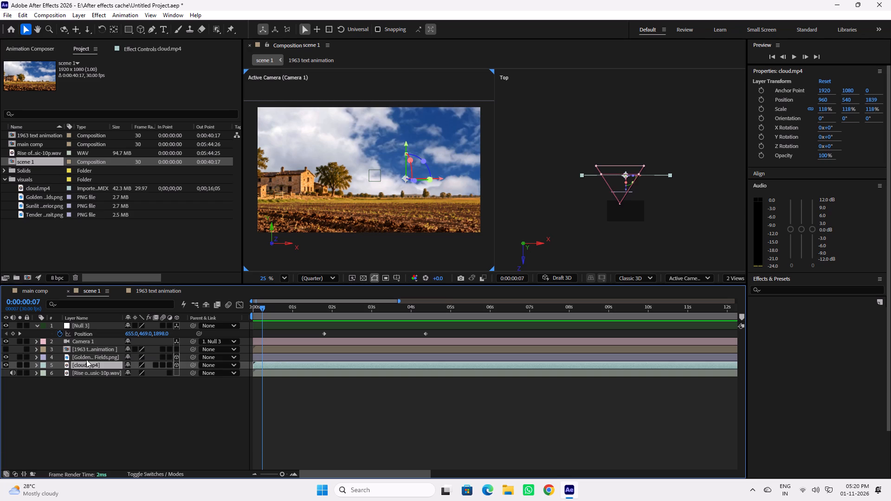
click(86, 360)
ctrl+click(87, 364)
key(ctrl+alt+shift+h)
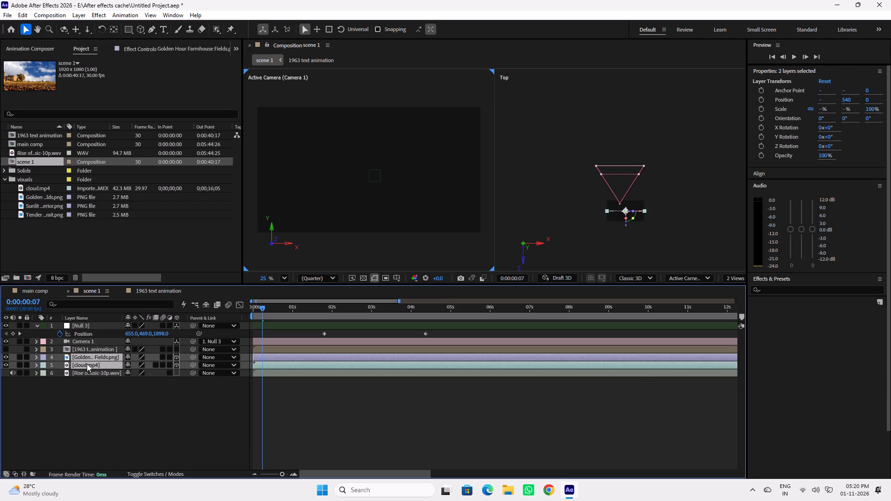
Remove the null's Position animation at 0:00:05:09 so it holds 960, 540, 0, and return to the start of the timeline.
click(59, 334)
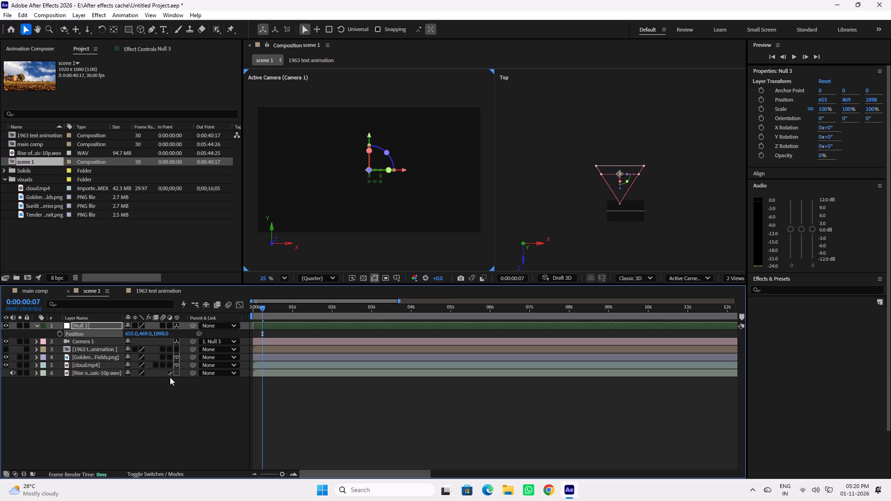
key(ctrl+z)
drag(264, 308, 361, 315)
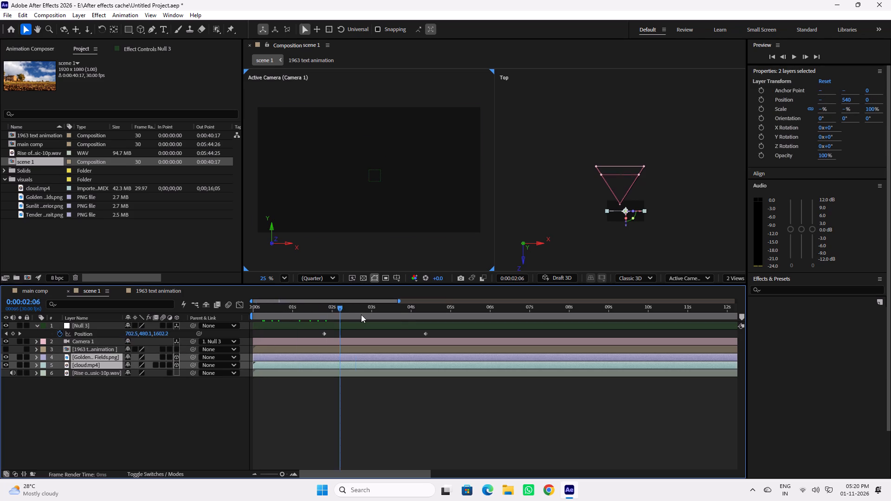
drag(361, 315, 464, 318)
click(58, 332)
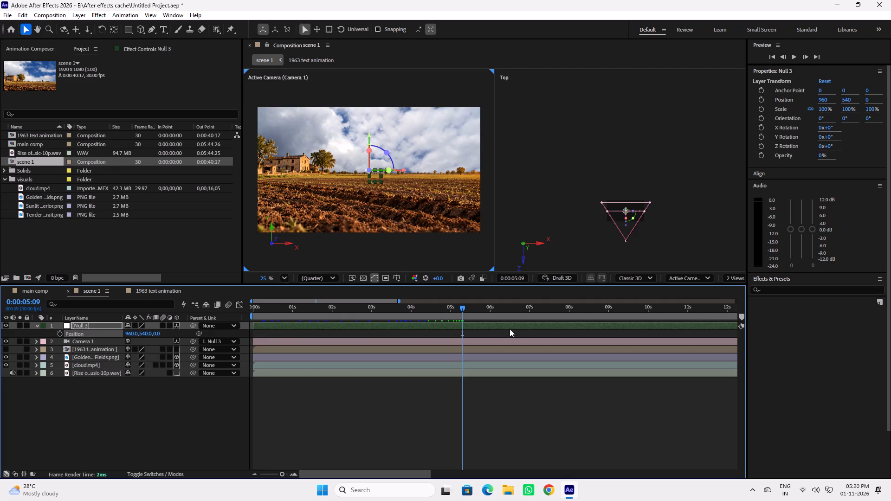
drag(454, 308, 250, 307)
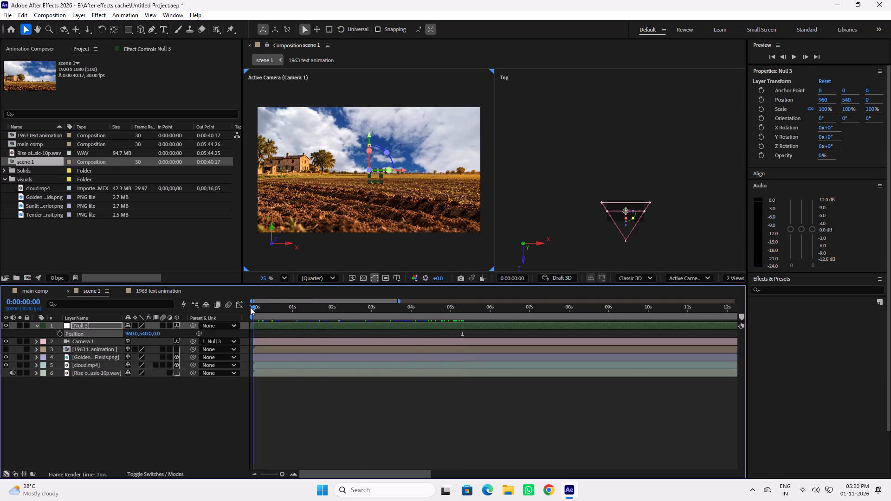
Save the project with the playhead at the start of scene 1.
drag(250, 307, 241, 307)
click(83, 359)
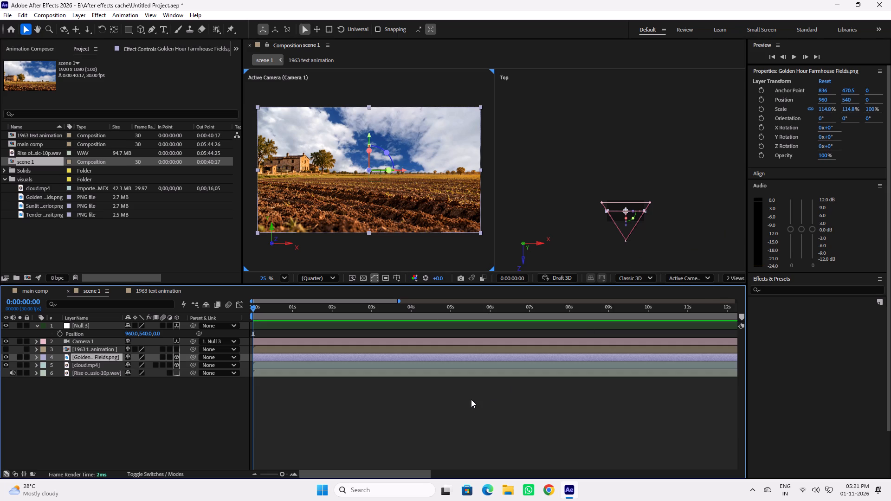
key(ctrl+s)
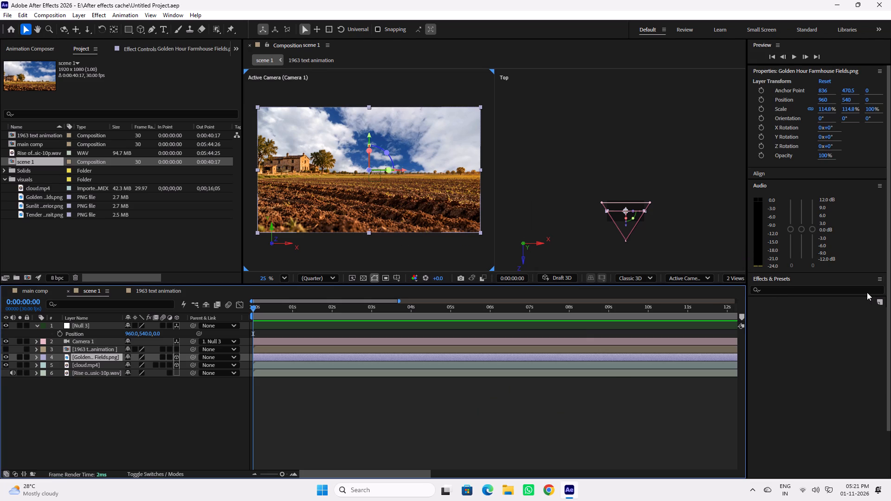
Close the Effects & Presets panel and enlarge the Preview panel to show its full set of playback options.
click(832, 280)
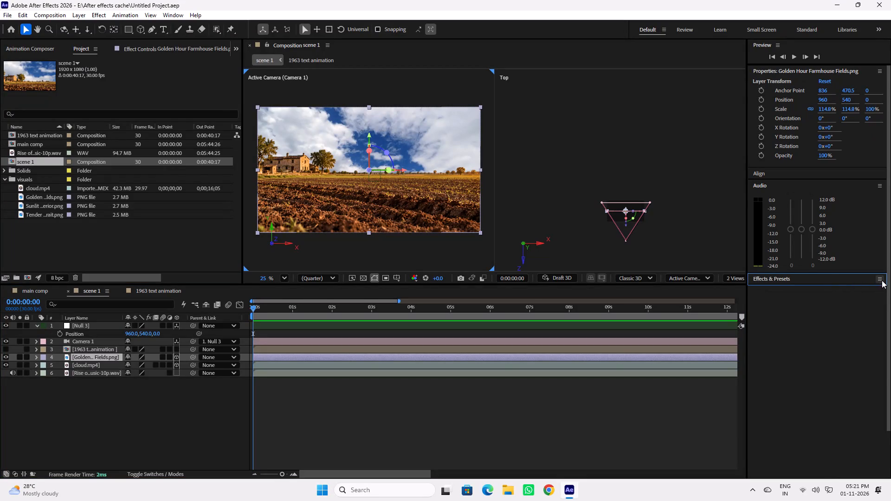
click(881, 280)
click(839, 284)
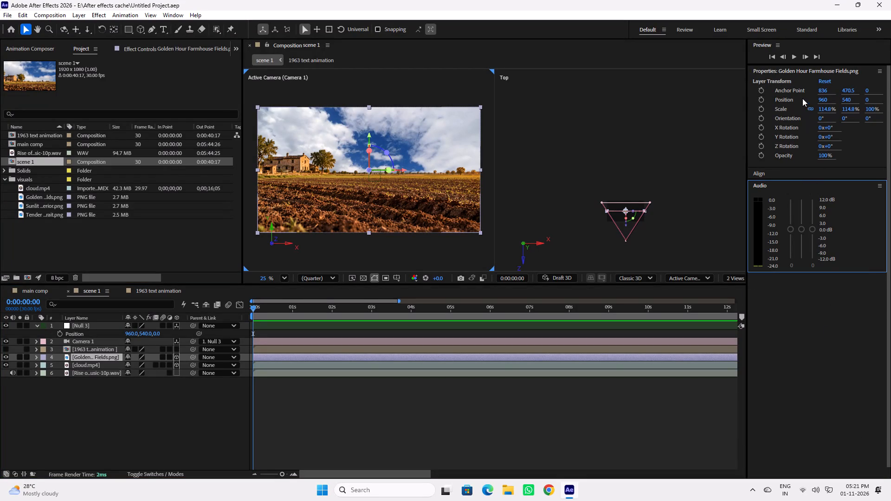
drag(826, 64, 826, 120)
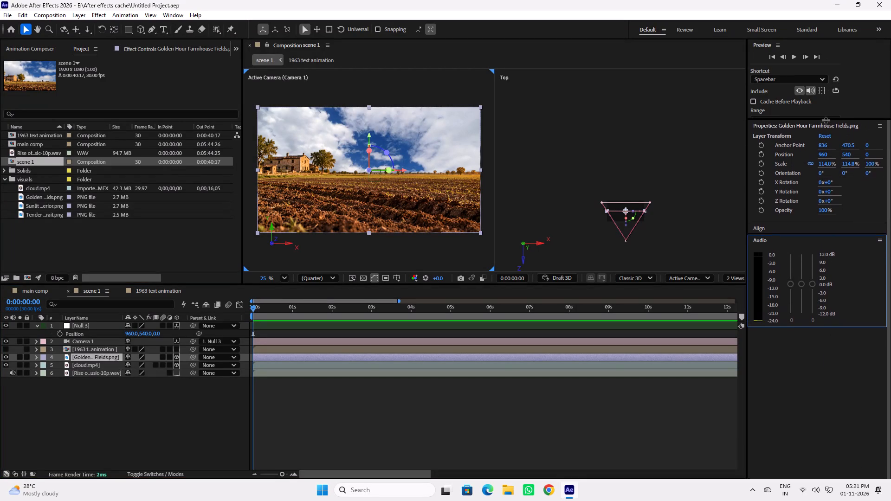
drag(826, 120, 831, 218)
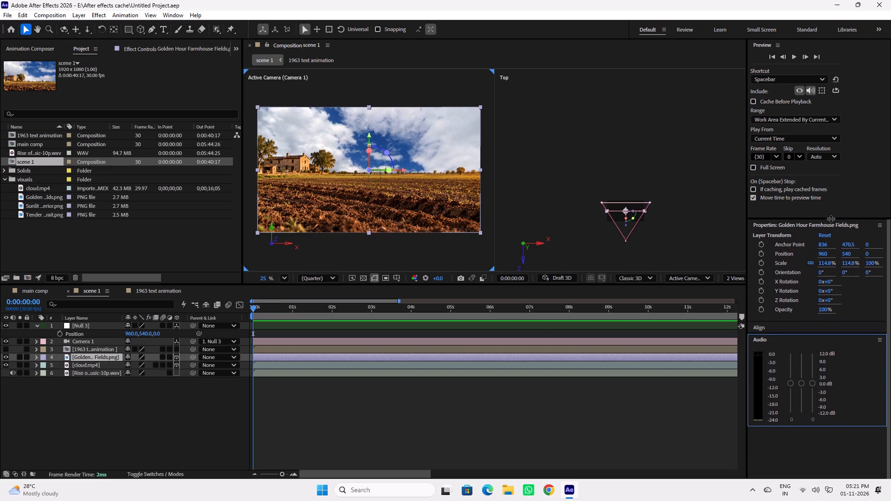
drag(831, 218, 831, 217)
click(696, 420)
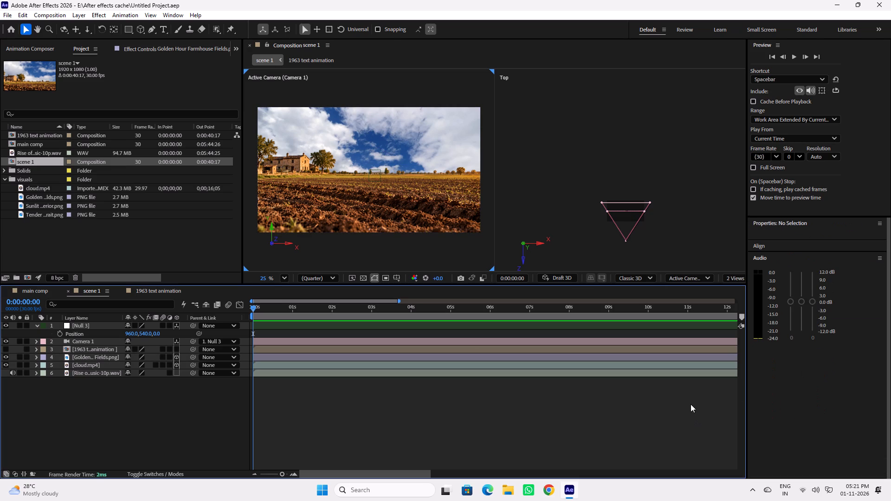
Expand the Align panel and save the project.
click(791, 246)
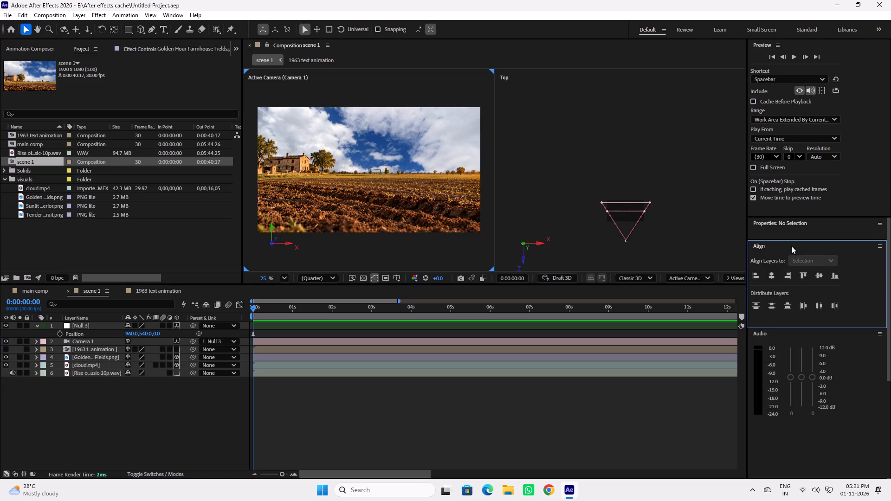
click(822, 443)
click(817, 453)
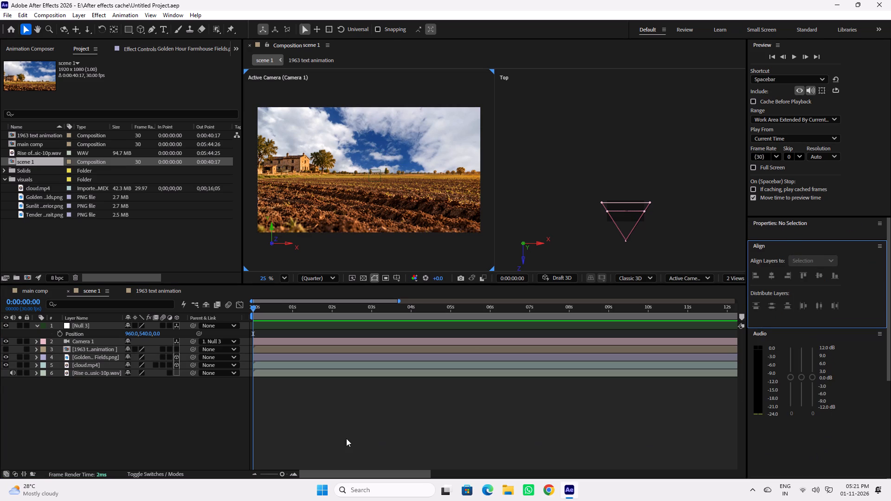
key(ctrl+s)
click(514, 415)
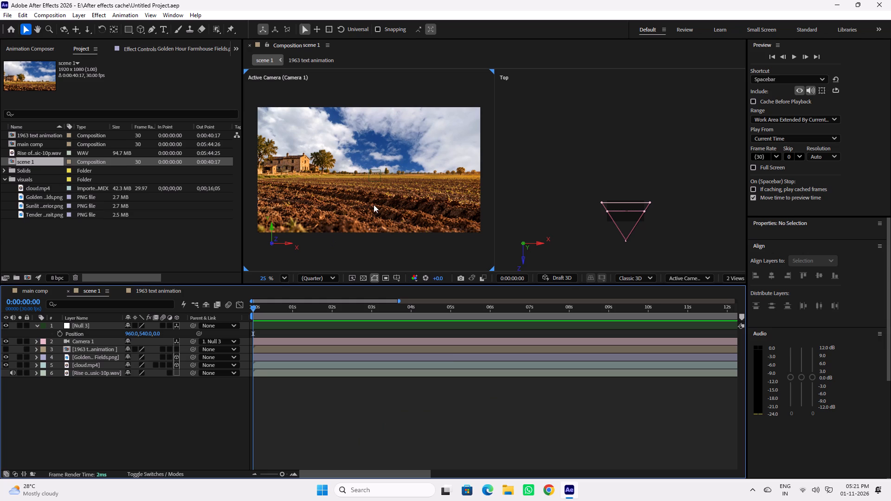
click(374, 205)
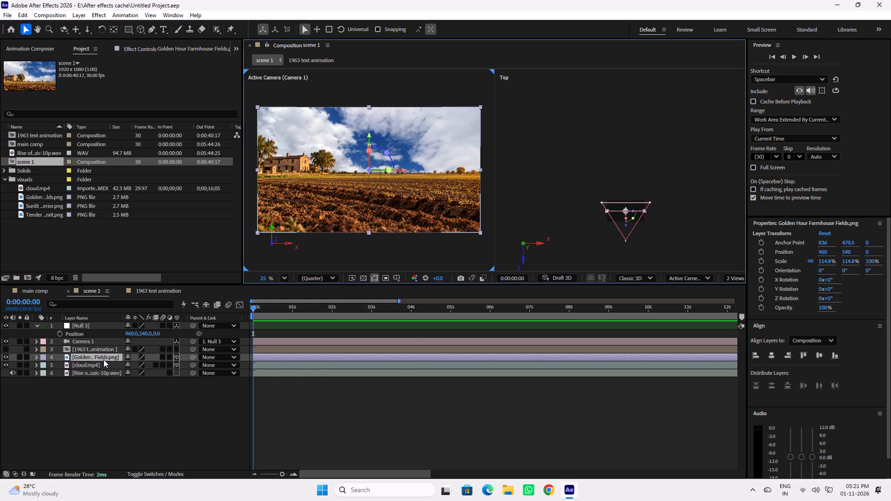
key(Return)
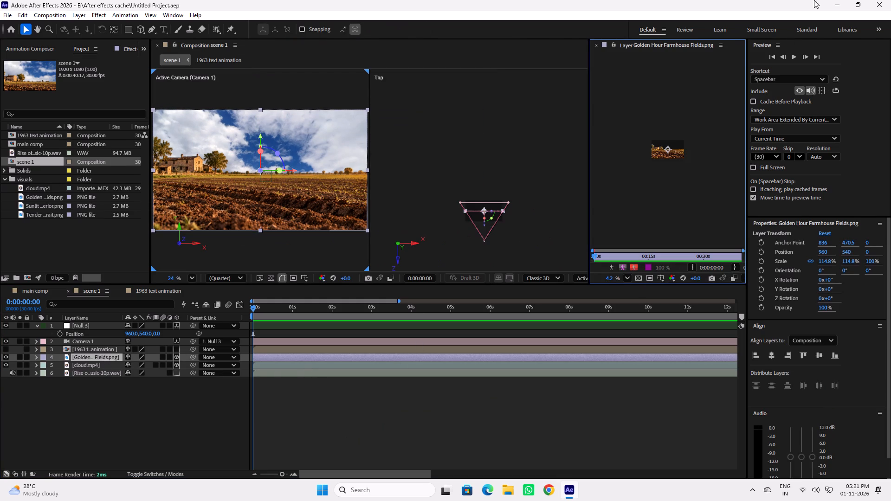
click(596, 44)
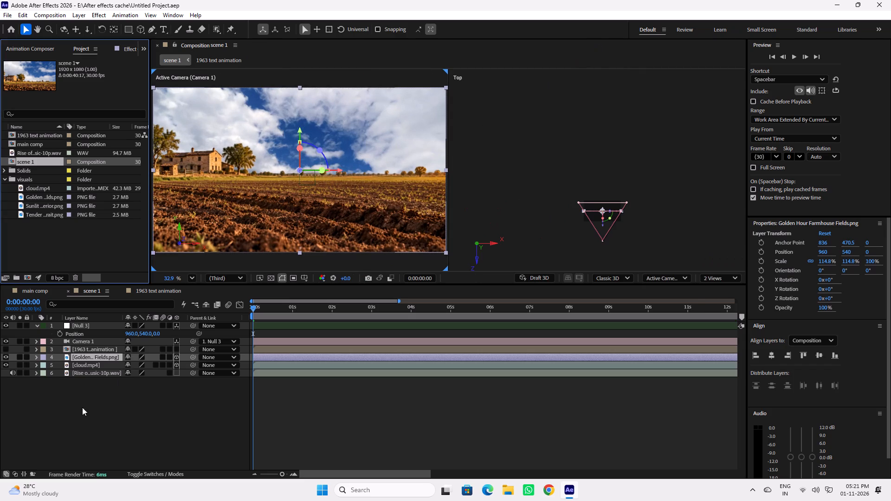
Rename the Golden Fields layer as field and save the project.
click(62, 438)
click(87, 357)
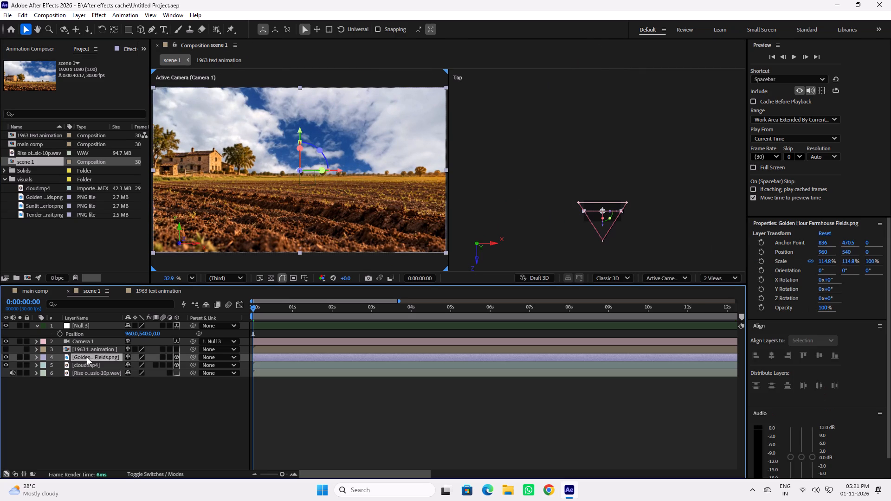
key(Return)
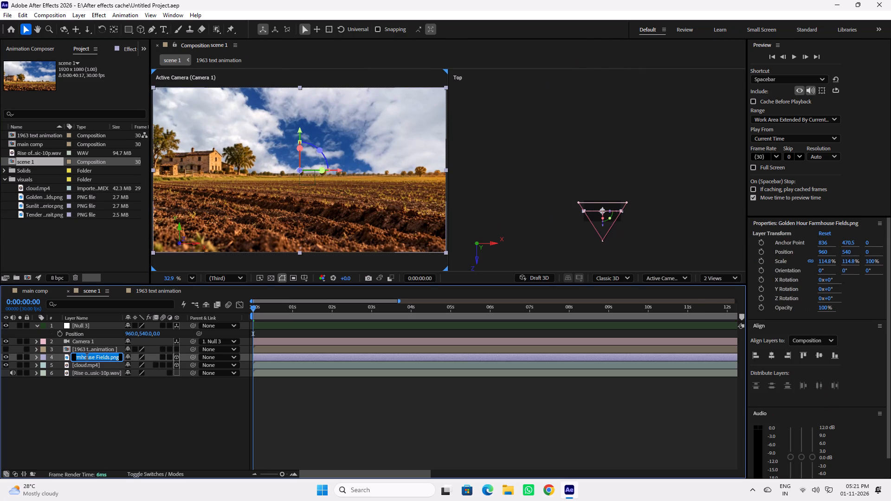
text(field)
key(Return)
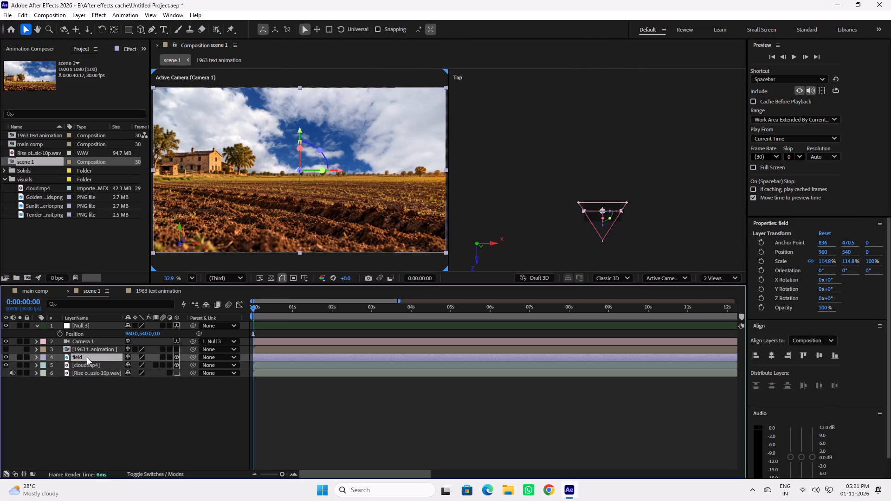
click(86, 365)
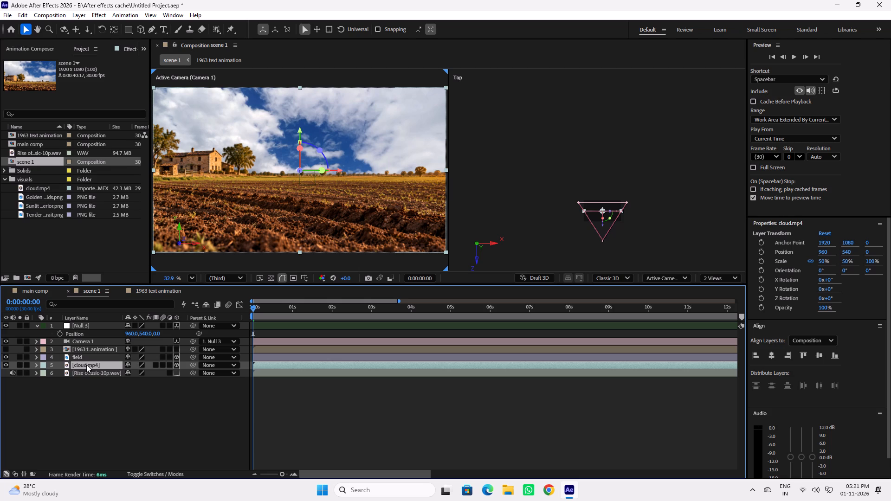
click(156, 416)
key(ctrl+s)
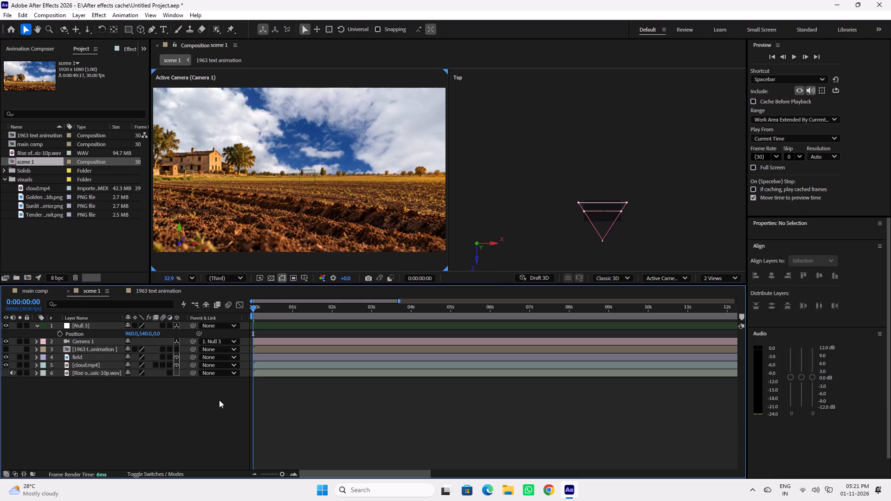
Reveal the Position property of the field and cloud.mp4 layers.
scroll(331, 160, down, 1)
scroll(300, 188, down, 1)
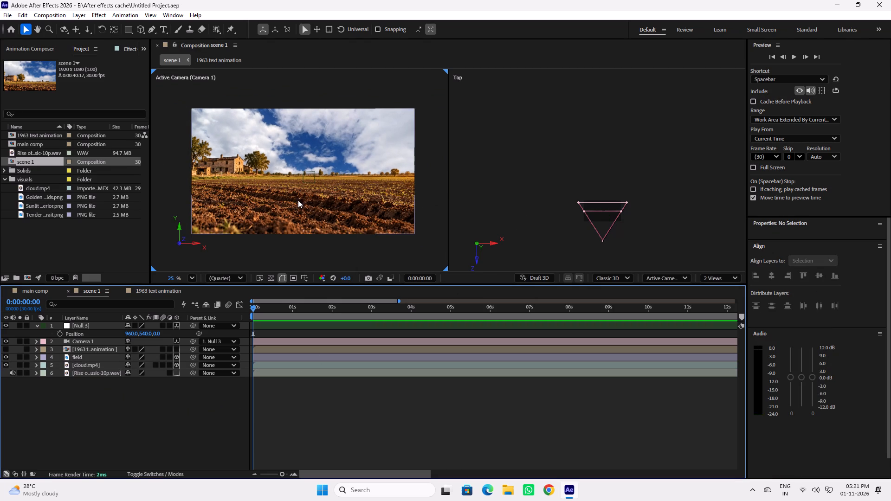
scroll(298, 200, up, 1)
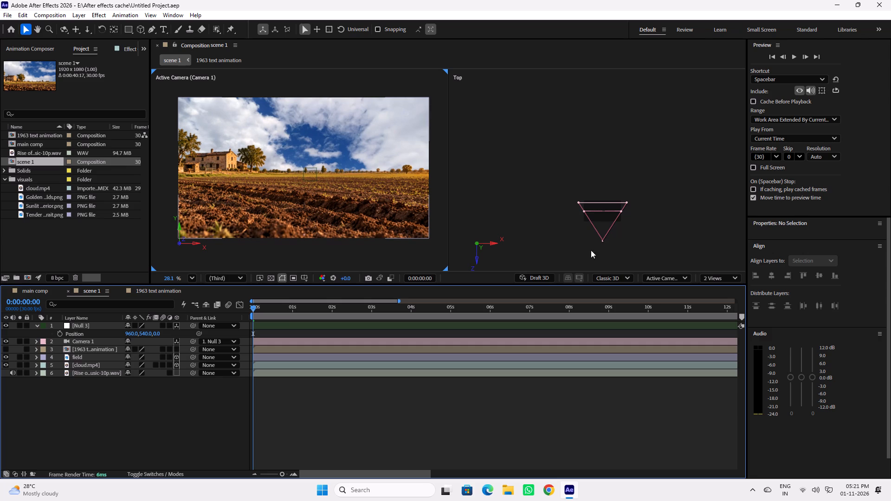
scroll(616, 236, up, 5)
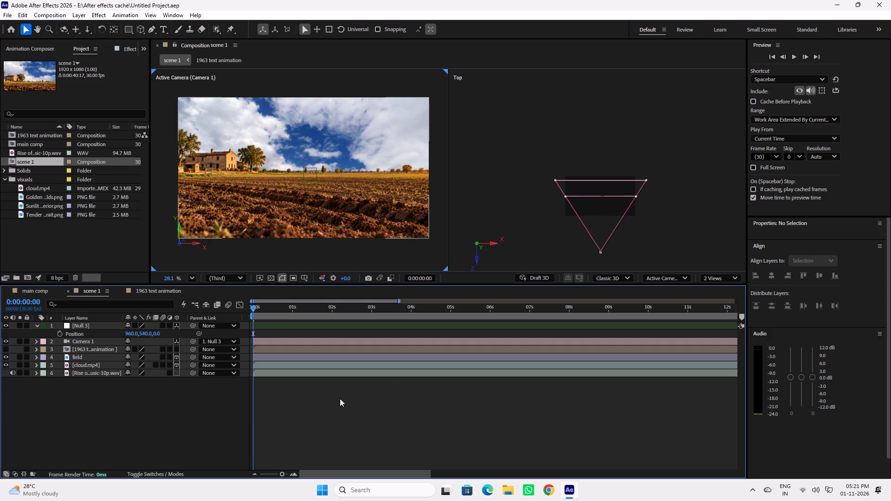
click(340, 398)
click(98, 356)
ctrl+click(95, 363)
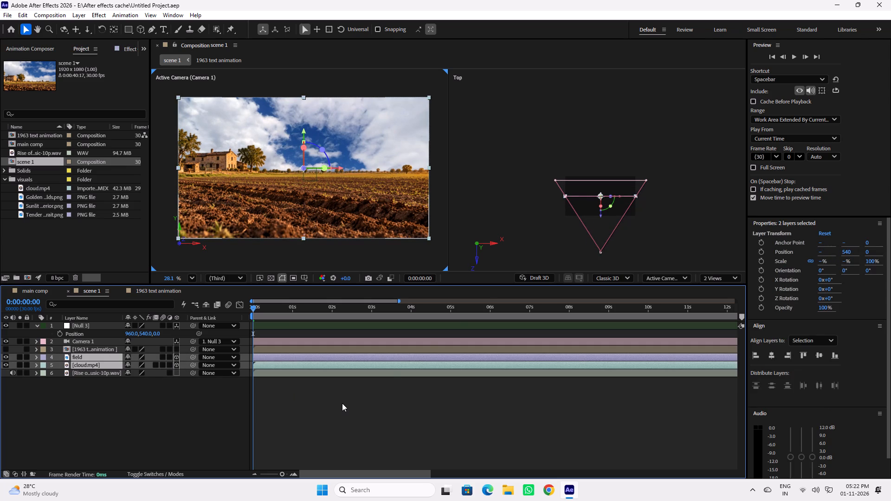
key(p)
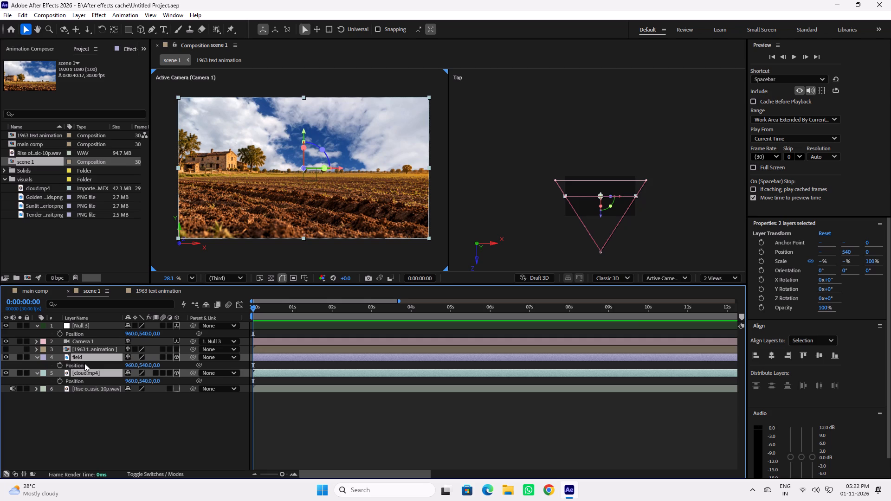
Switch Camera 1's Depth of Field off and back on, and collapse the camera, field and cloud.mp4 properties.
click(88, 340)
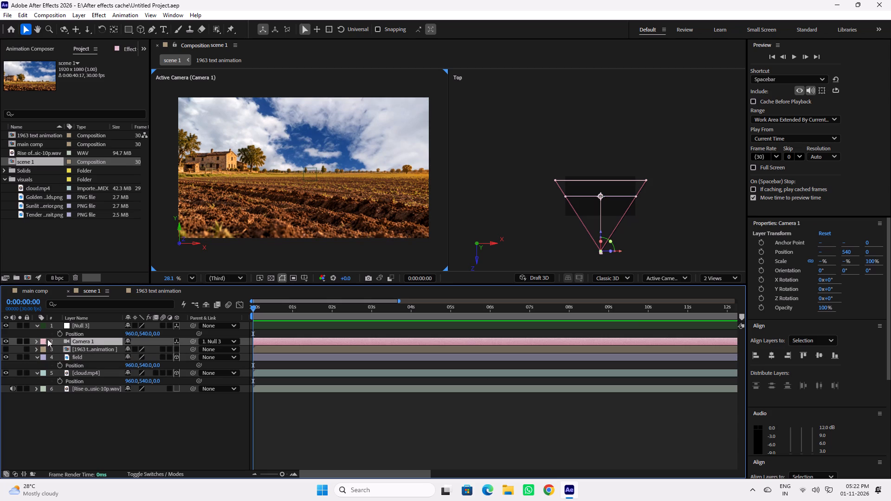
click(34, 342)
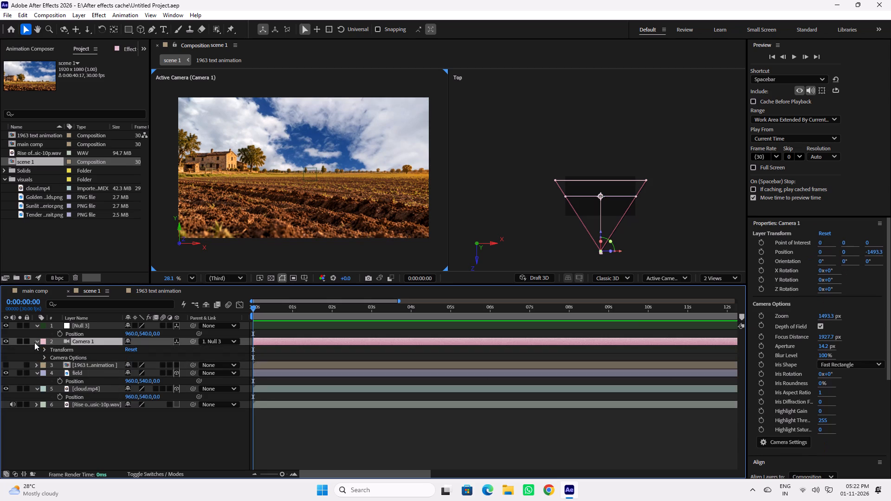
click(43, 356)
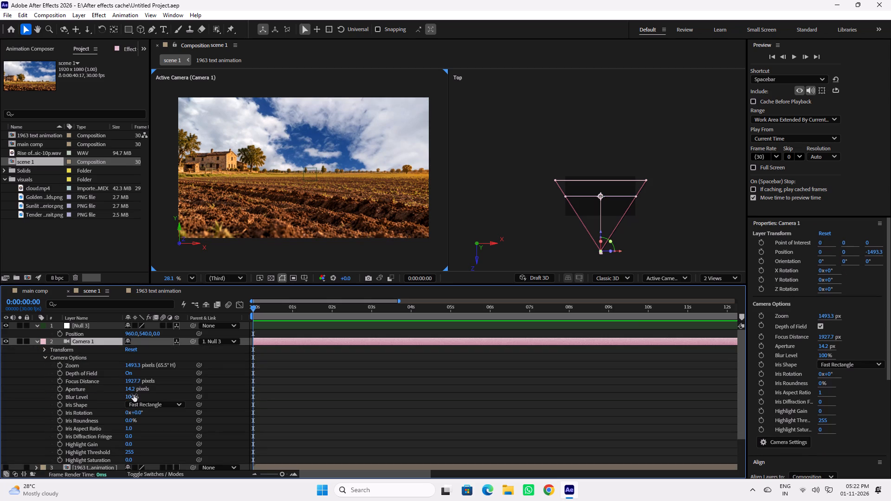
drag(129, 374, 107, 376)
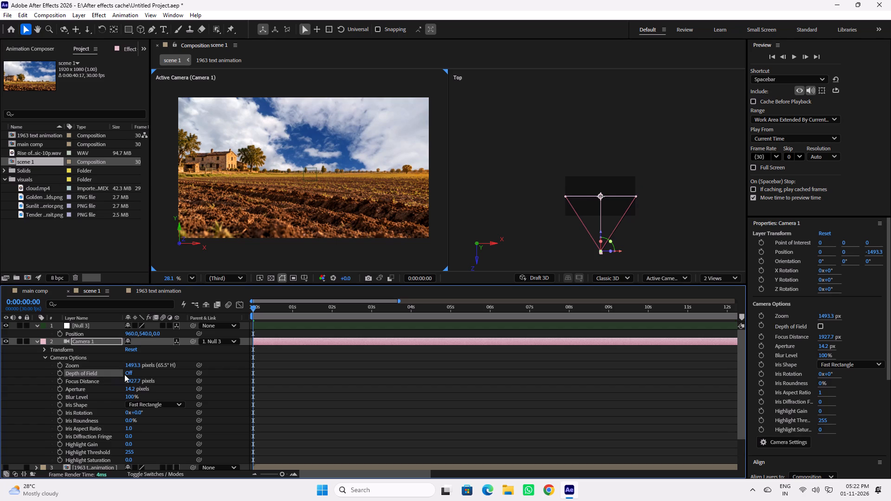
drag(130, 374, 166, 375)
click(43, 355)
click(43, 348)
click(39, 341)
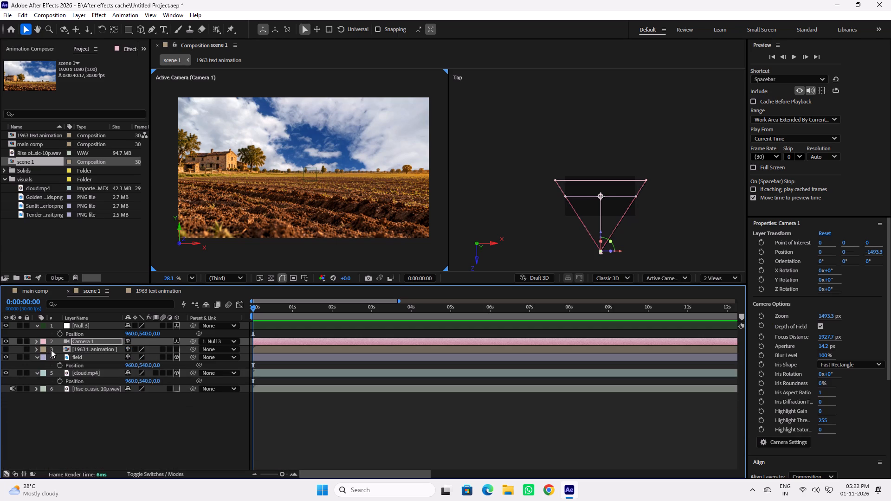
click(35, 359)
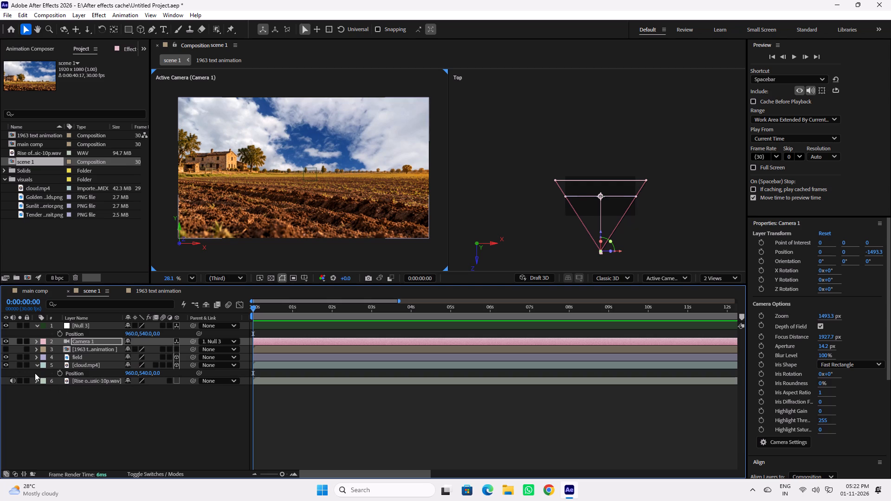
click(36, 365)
Reveal the Position of the field and cloud.mp4 layers and push cloud.mp4 back to Z 946 behind the field.
click(83, 357)
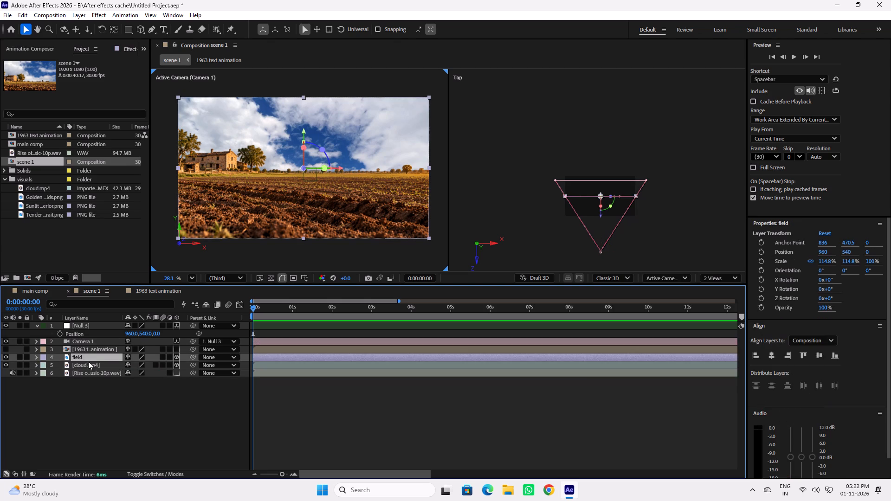
ctrl+click(90, 364)
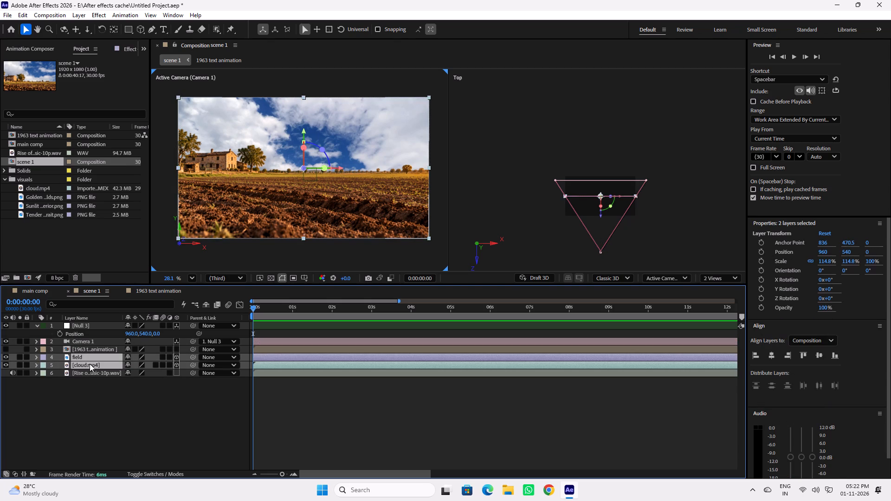
key(p)
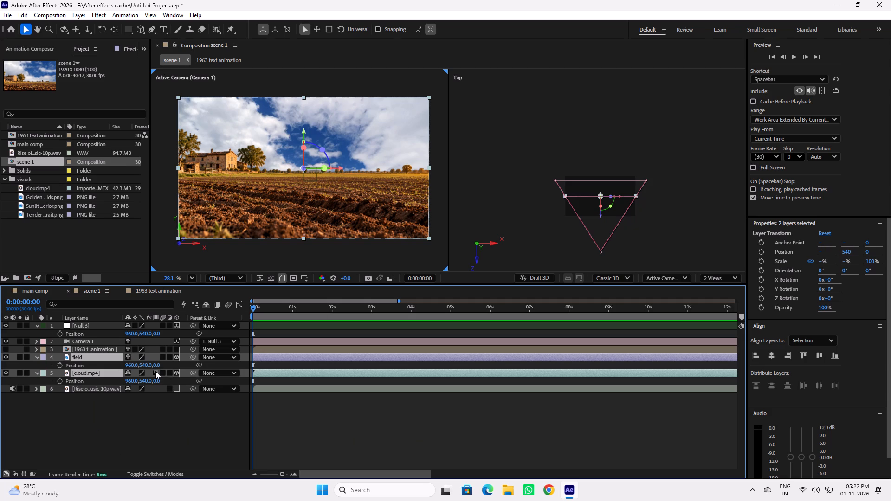
ctrl+alt+drag(157, 366, 49, 365)
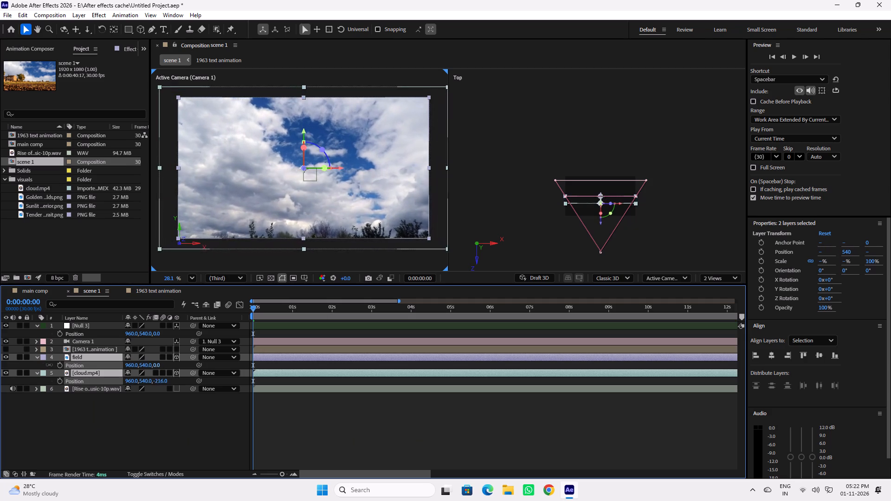
ctrl+alt+drag(49, 365, 660, 430)
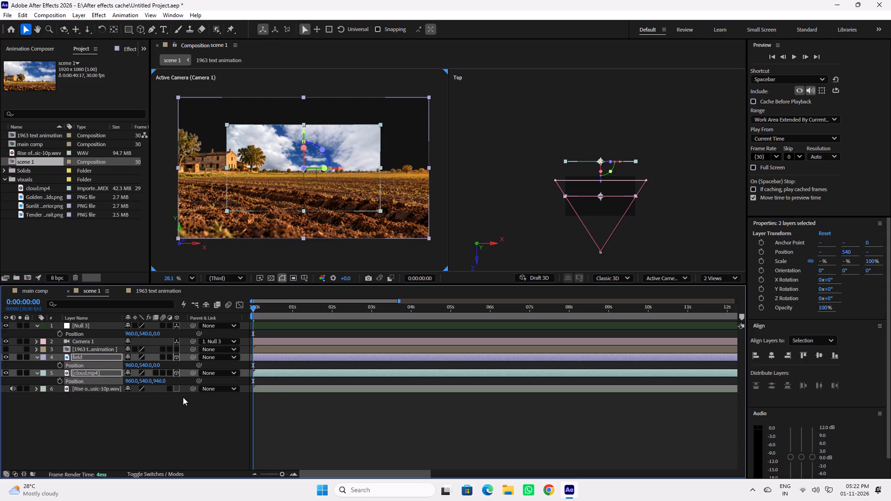
Reveal the cloud.mp4 layer's Scale and set it to 100% with proportions linked, so the clouds fill the frame behind the field.
click(333, 434)
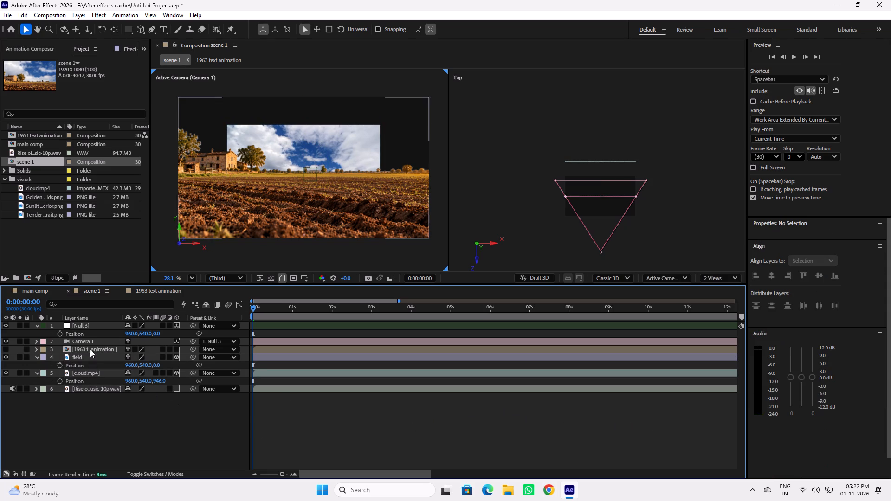
click(81, 357)
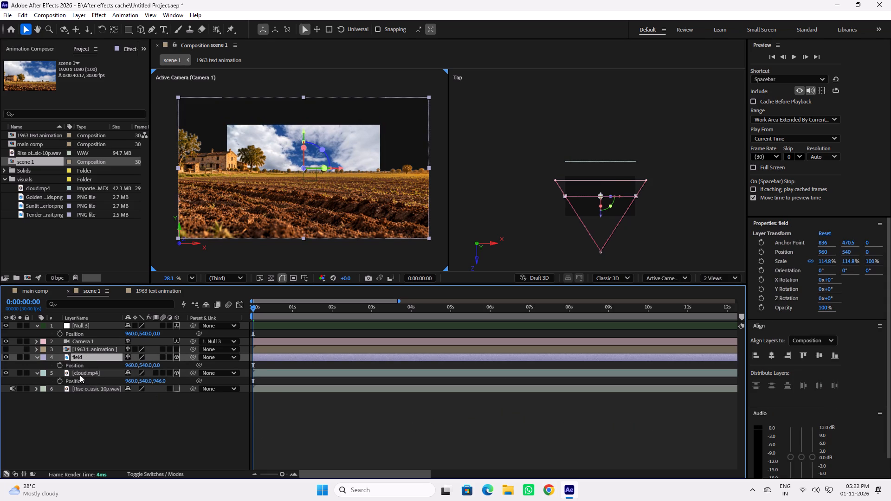
click(80, 373)
key(s)
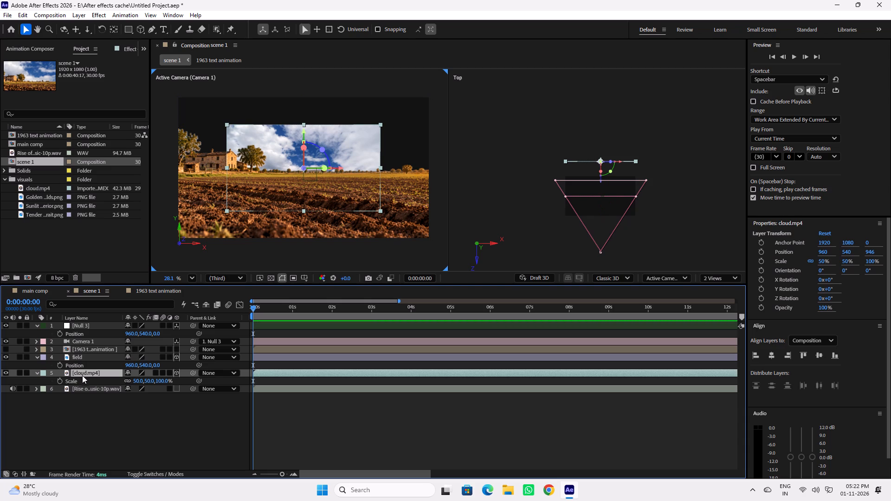
drag(160, 380, 198, 387)
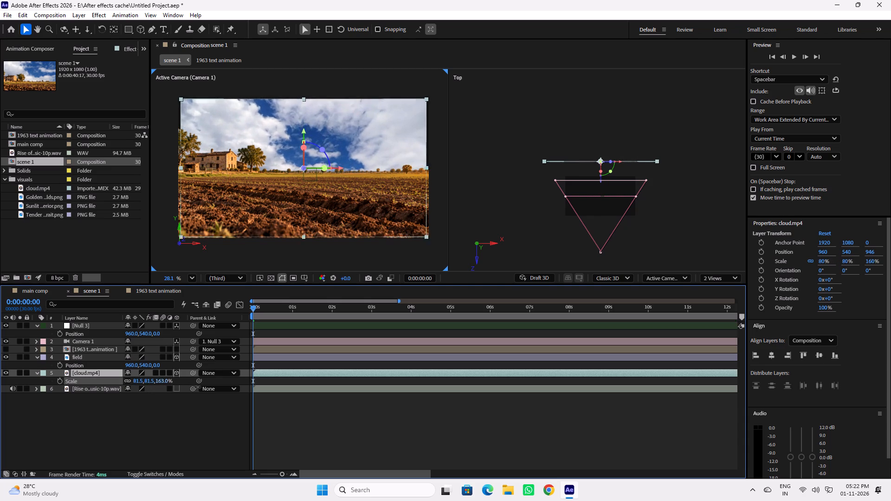
drag(198, 387, 208, 388)
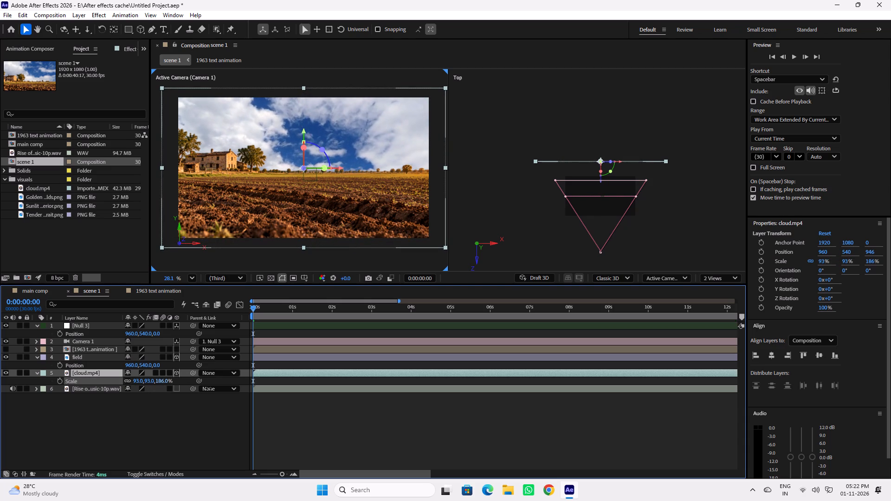
drag(208, 388, 210, 388)
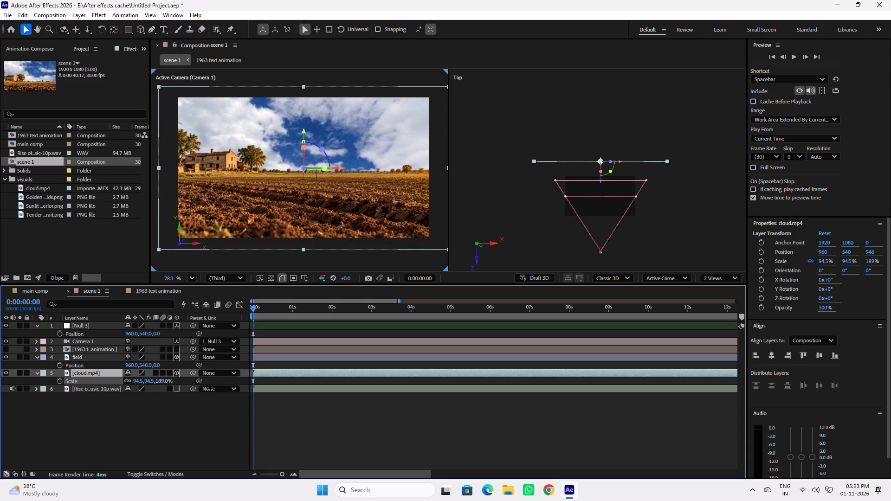
drag(210, 388, 215, 391)
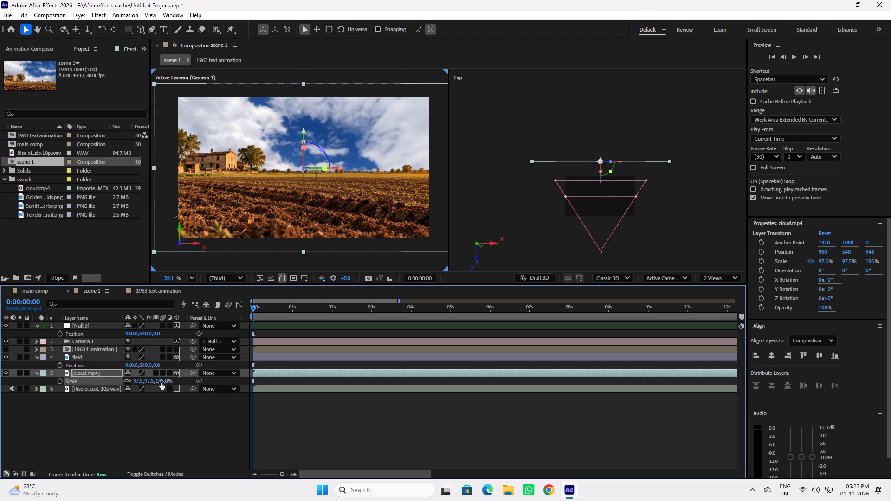
click(161, 382)
click(169, 409)
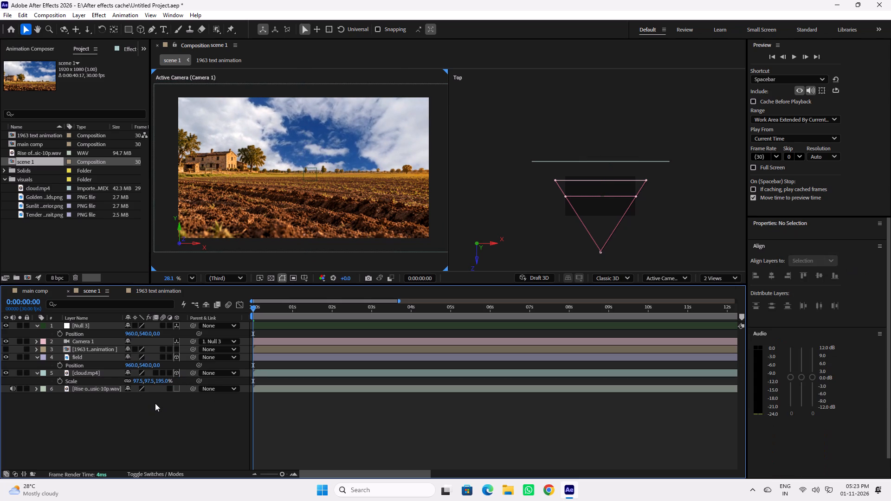
click(136, 382)
text(100)
key(Return)
click(187, 413)
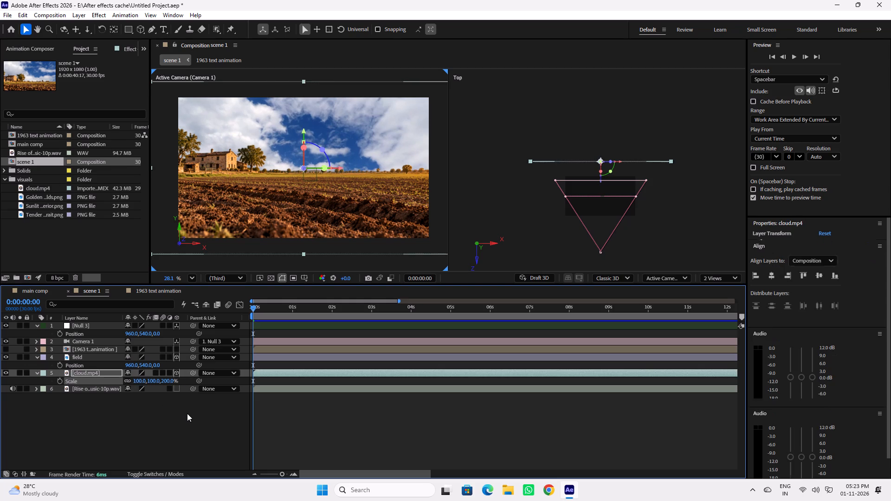
Switch the second view from Top to Custom View 3 to show the spacing between the camera, field and clouds.
scroll(305, 244, down, 2)
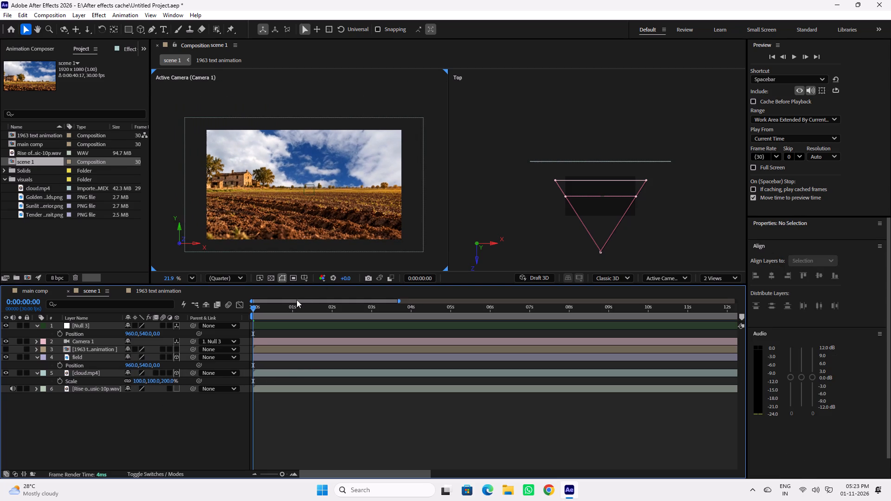
drag(259, 307, 266, 312)
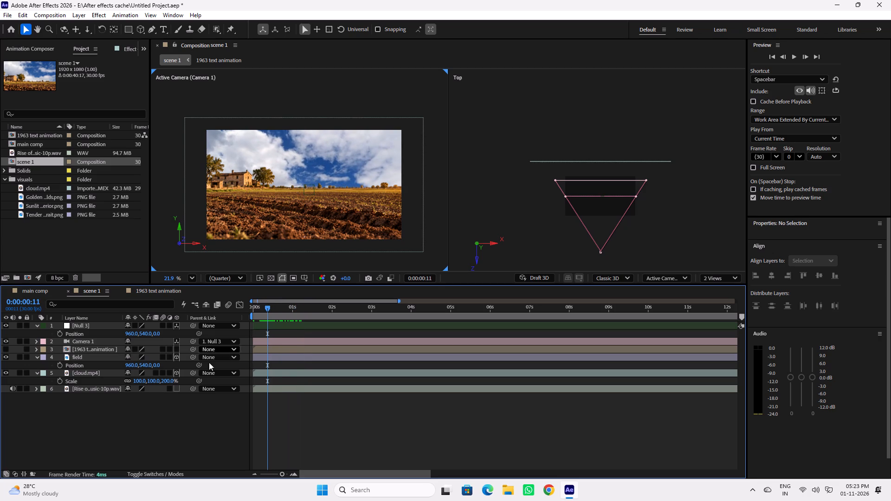
click(141, 425)
click(690, 234)
click(672, 279)
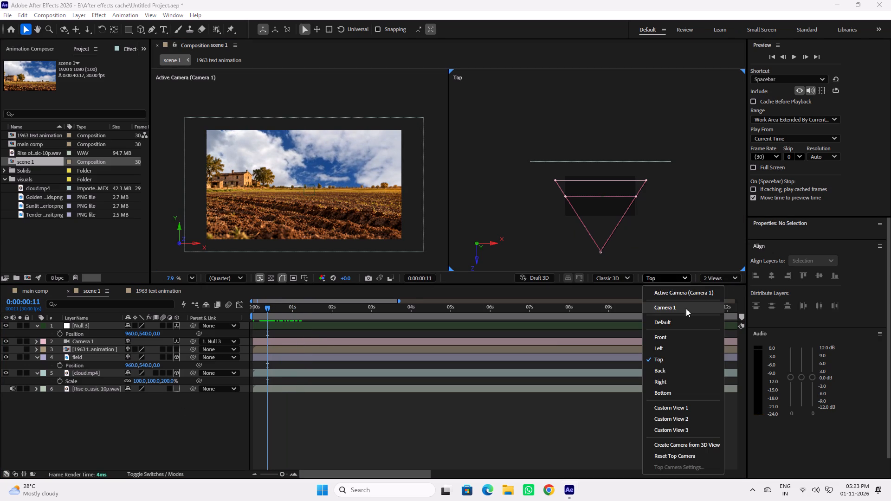
click(677, 430)
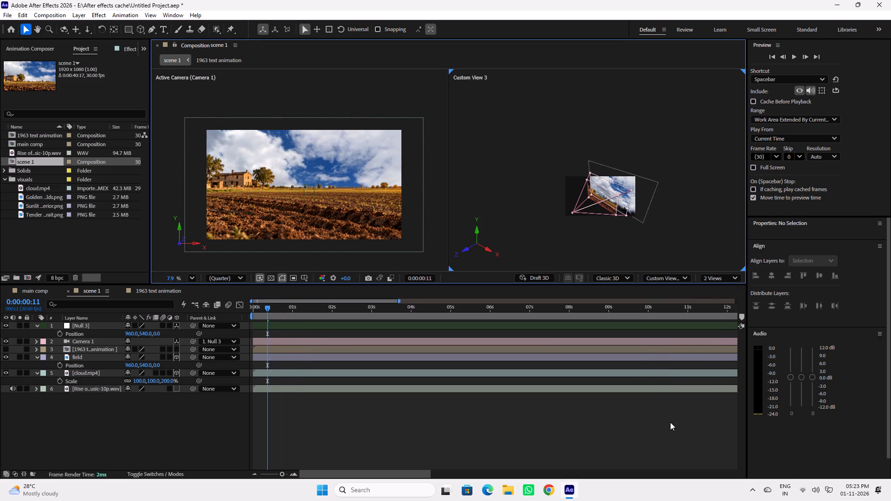
scroll(634, 199, up, 10)
key(space)
drag(571, 193, 571, 167)
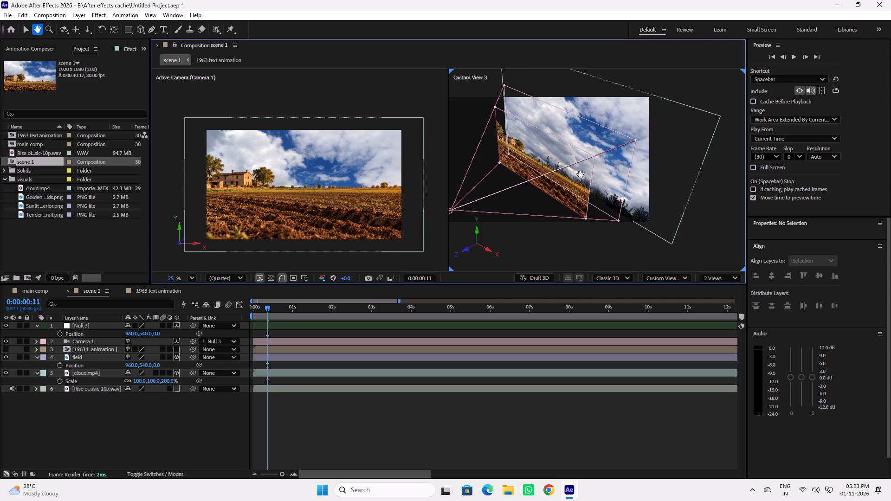
alt+drag(579, 180, 573, 169)
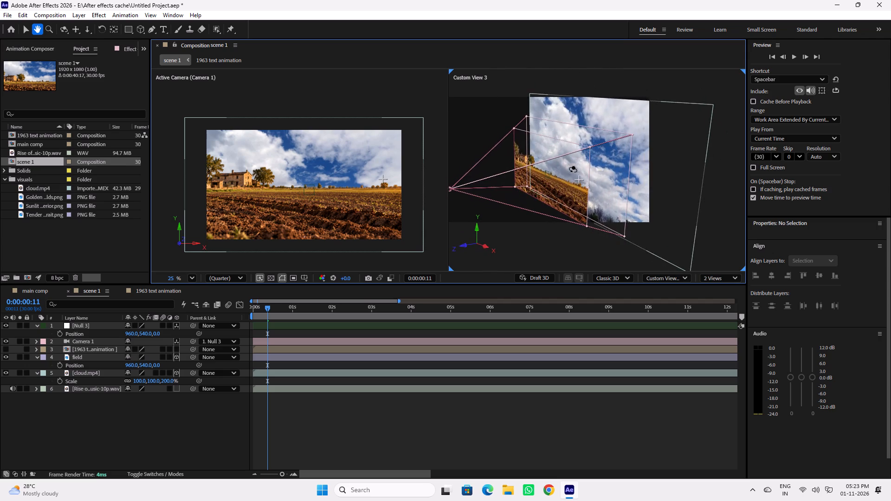
alt+drag(573, 169, 564, 167)
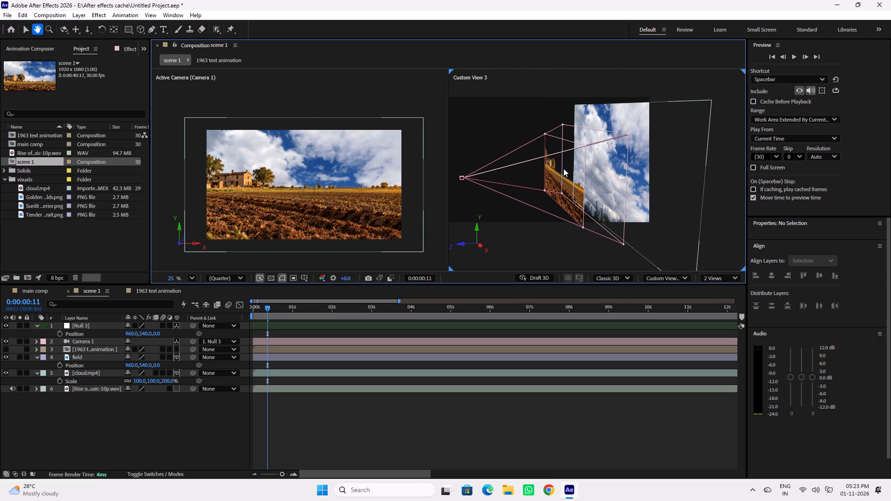
Move the 1963 text animation layer between the field and cloud.mp4 layers and make it a 3D layer.
click(135, 425)
click(81, 349)
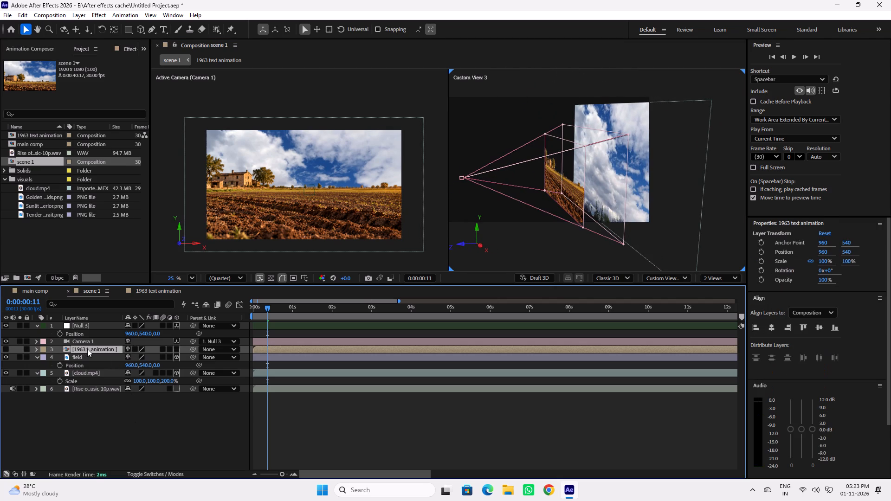
drag(87, 349, 85, 368)
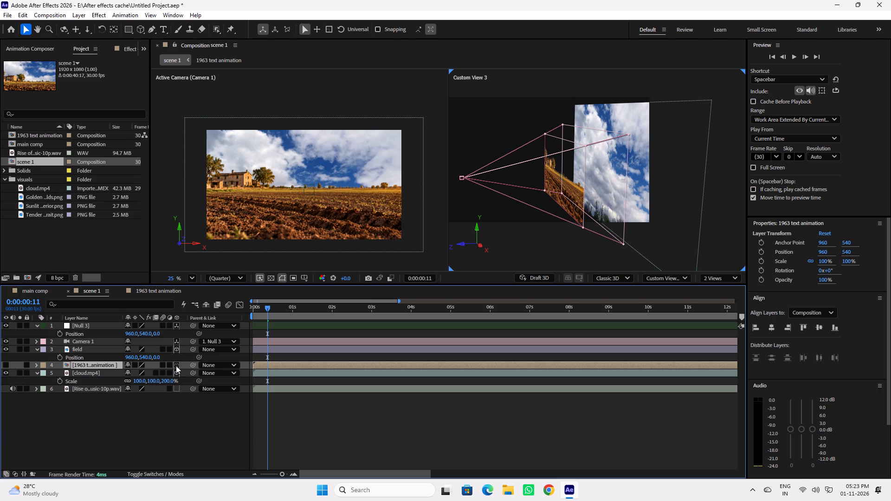
click(176, 366)
Center the 1963 text animation layer in the custom view.
right_click(106, 364)
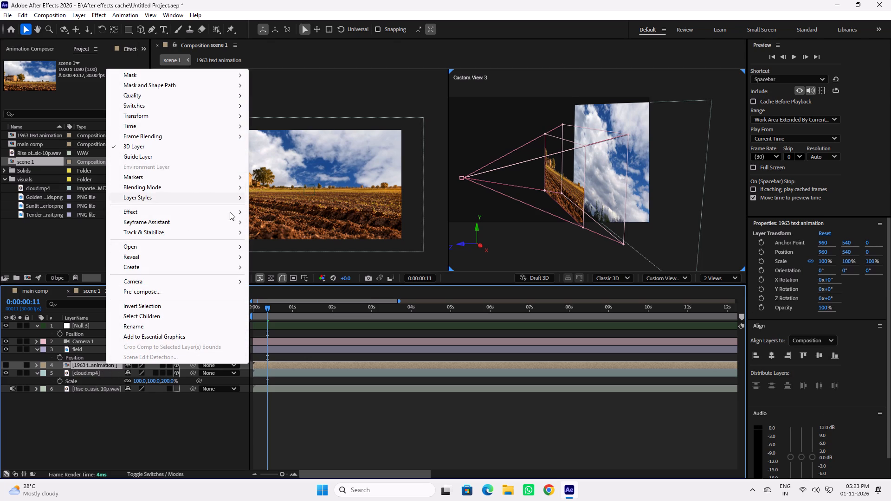
click(316, 216)
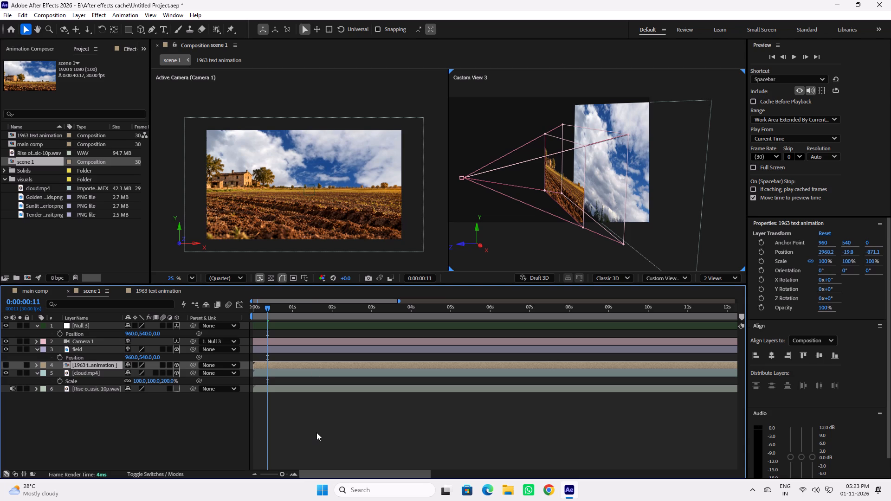
click(316, 432)
Set the current time to 0:00:01:07 and turn on the 1963 text animation layer's visibility.
drag(284, 308, 338, 315)
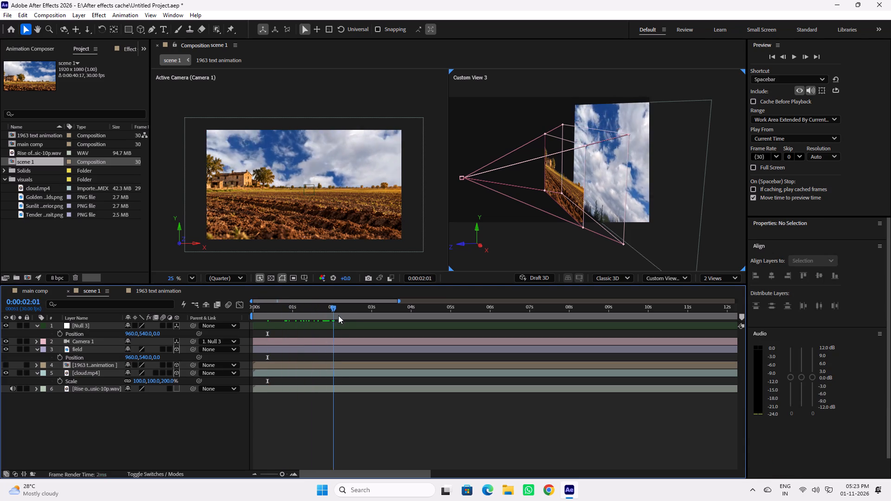
drag(338, 315, 300, 315)
click(290, 365)
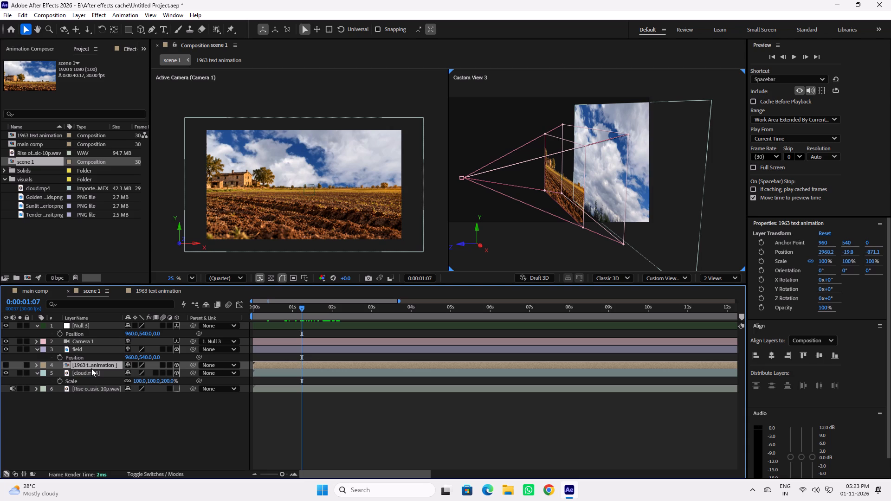
click(363, 432)
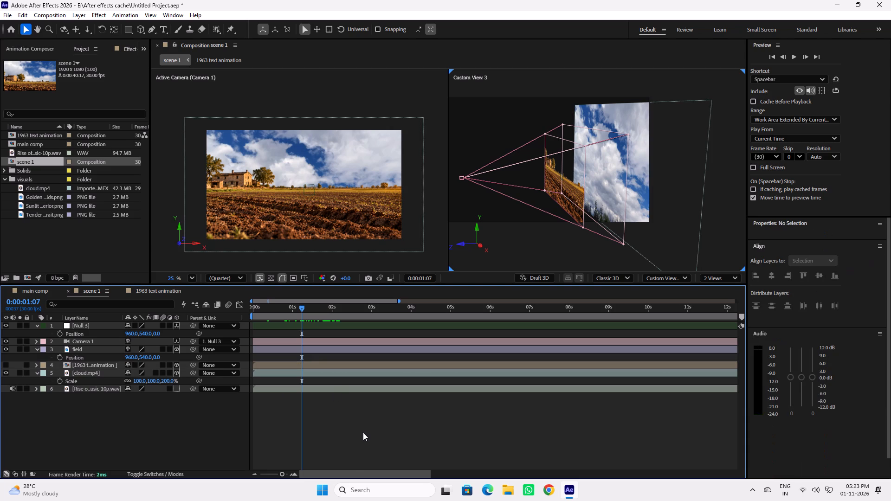
click(317, 363)
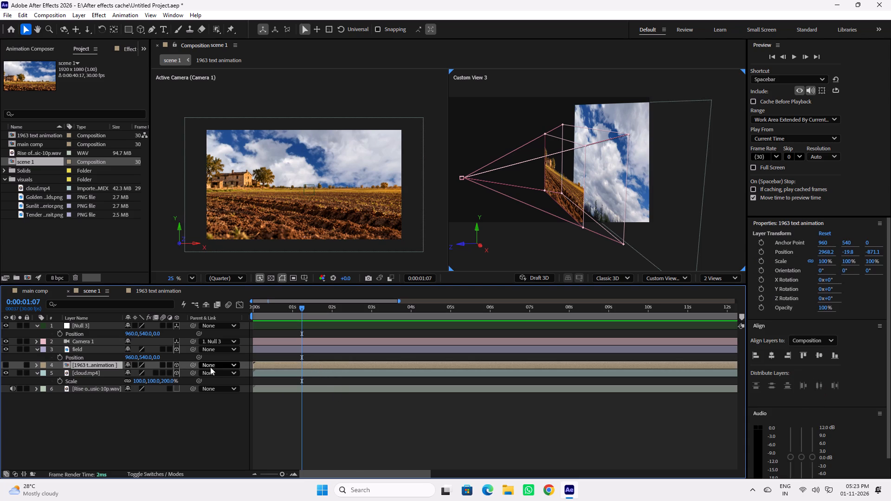
click(4, 364)
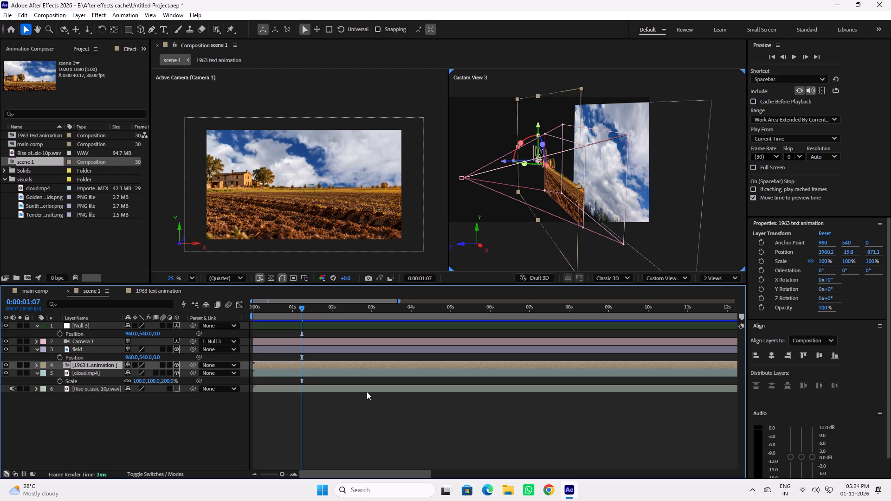
In the custom view, push the 1963 text animation layer back in depth to Z about -418 and lower it to Y about 219.
drag(502, 161, 546, 162)
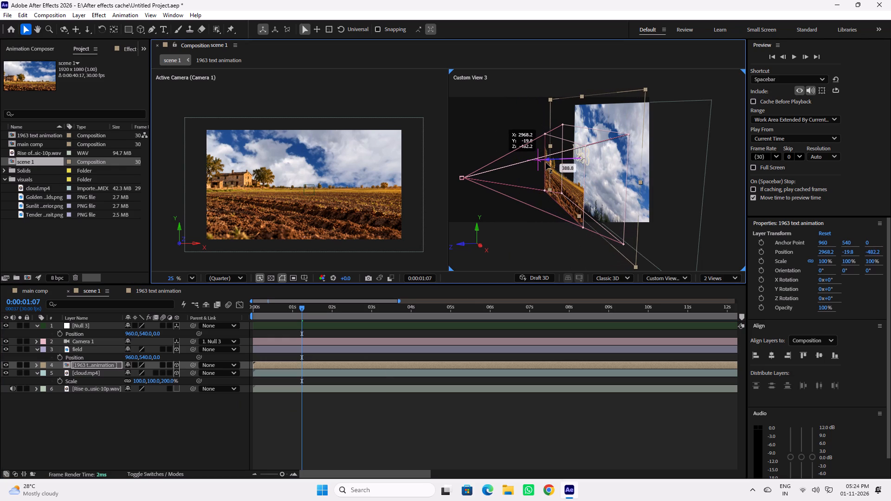
drag(546, 162, 553, 164)
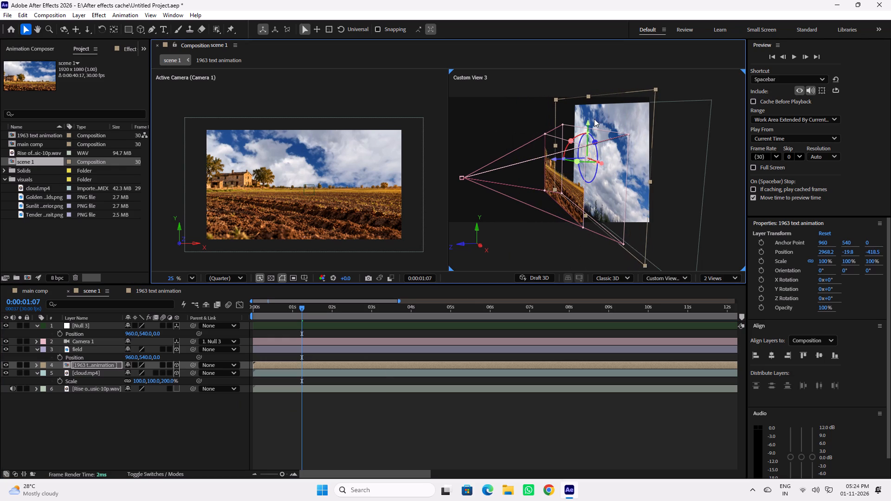
drag(588, 122, 592, 149)
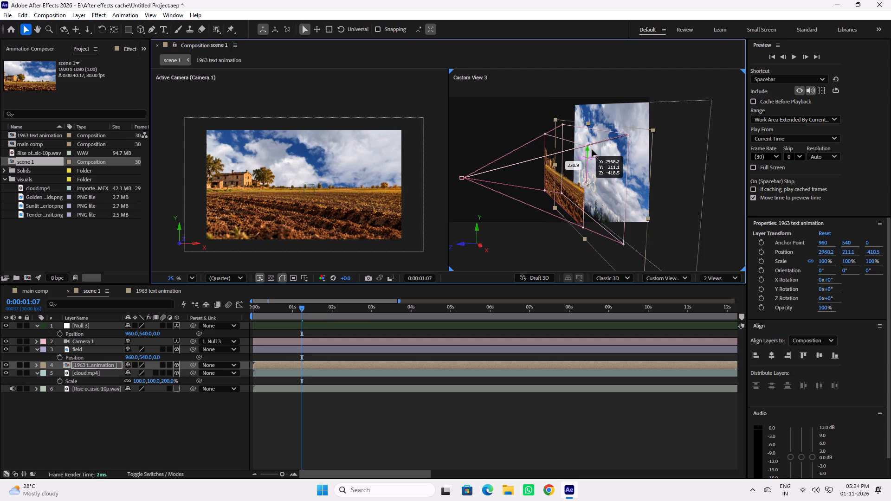
drag(592, 149, 592, 150)
Reposition the 1963 text animation layer to about X 986, Y 479, centring the text over the field's horizon in the camera view.
alt+drag(605, 208, 601, 205)
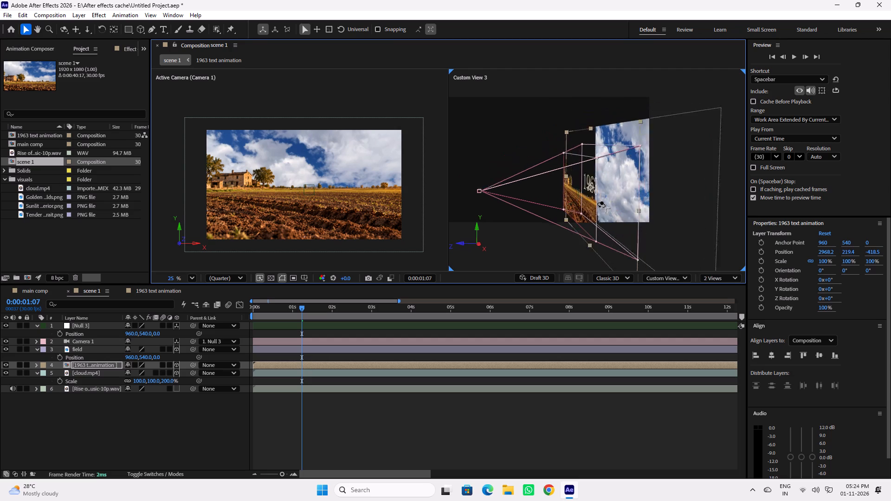
alt+drag(601, 205, 636, 202)
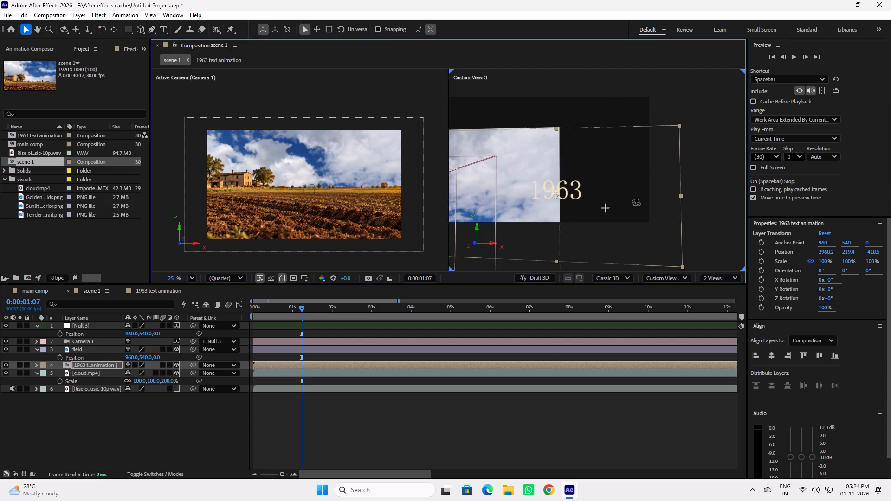
alt+drag(636, 202, 620, 208)
drag(596, 193, 504, 184)
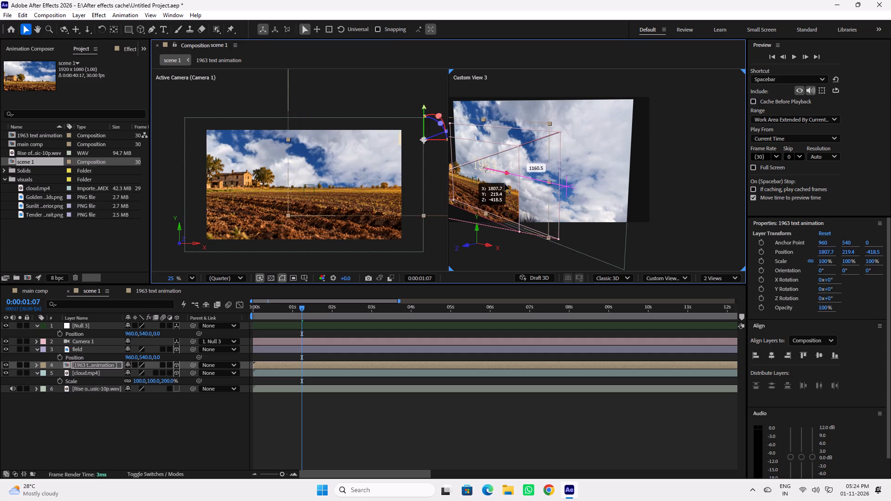
drag(504, 184, 484, 189)
alt+drag(491, 194, 497, 191)
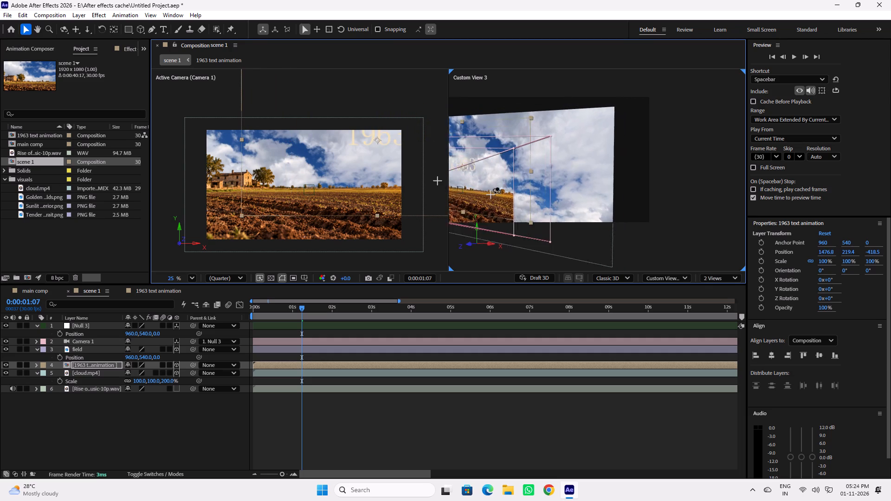
alt+drag(497, 191, 500, 189)
alt+drag(537, 190, 508, 193)
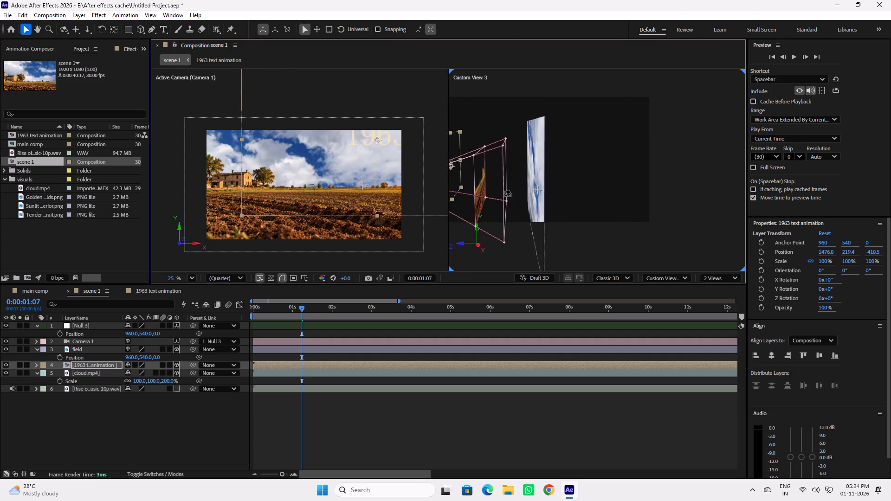
alt+drag(508, 193, 505, 191)
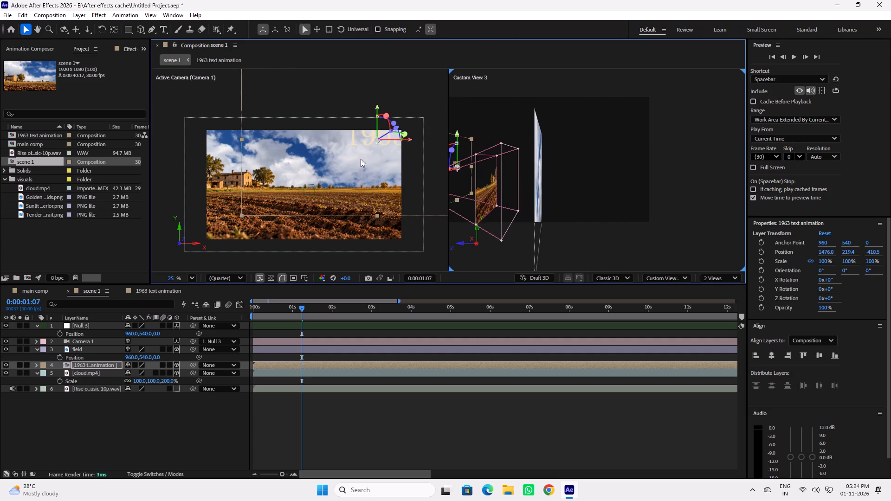
drag(376, 106, 369, 144)
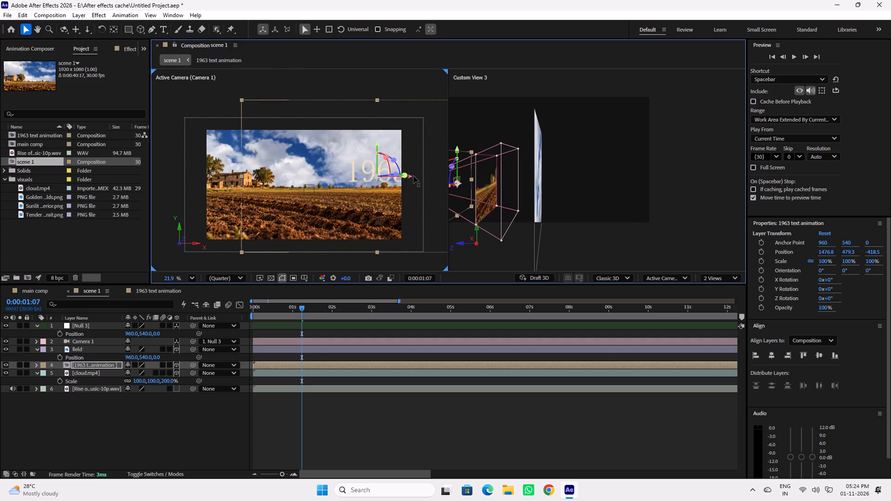
drag(413, 176, 340, 183)
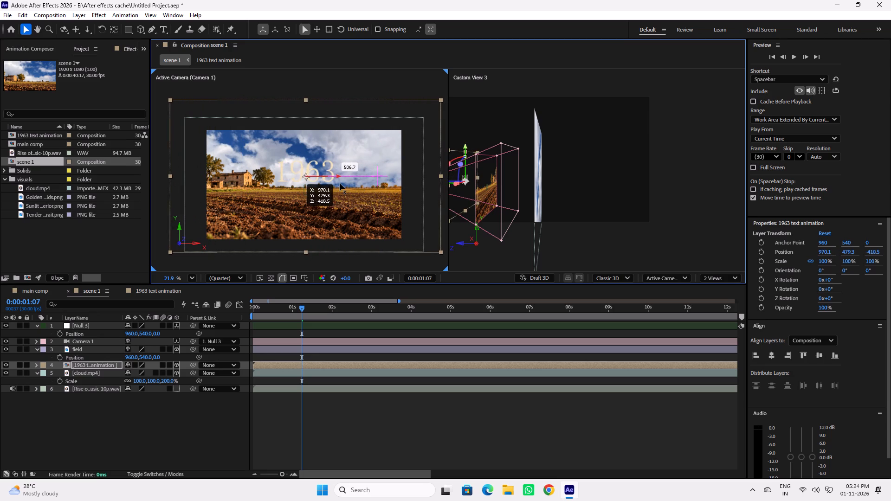
drag(340, 183, 342, 183)
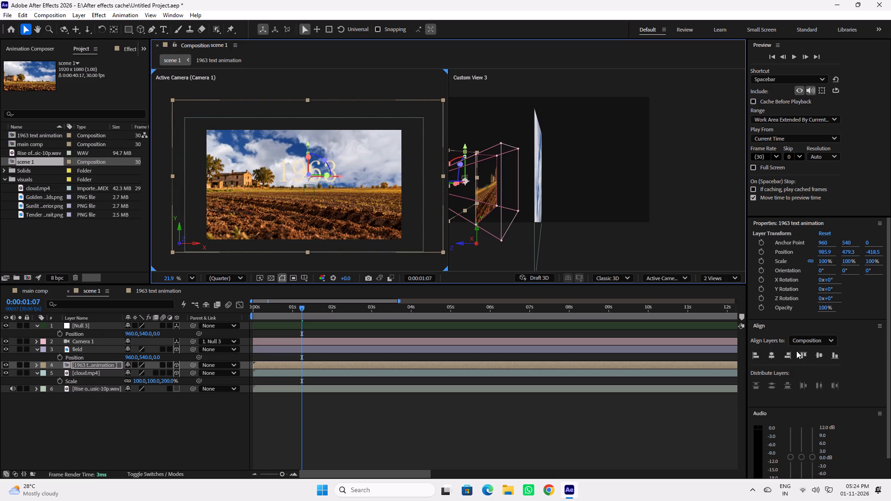
scroll(806, 365, down, 3)
scroll(805, 371, up, 2)
click(378, 412)
Open the 1963 text animation composition and collapse the 1963 text layer's properties.
double_click(345, 366)
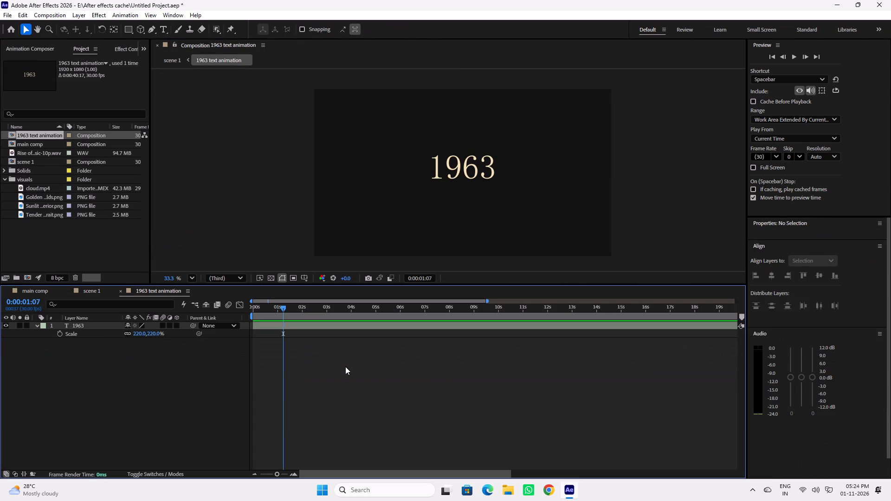
click(617, 327)
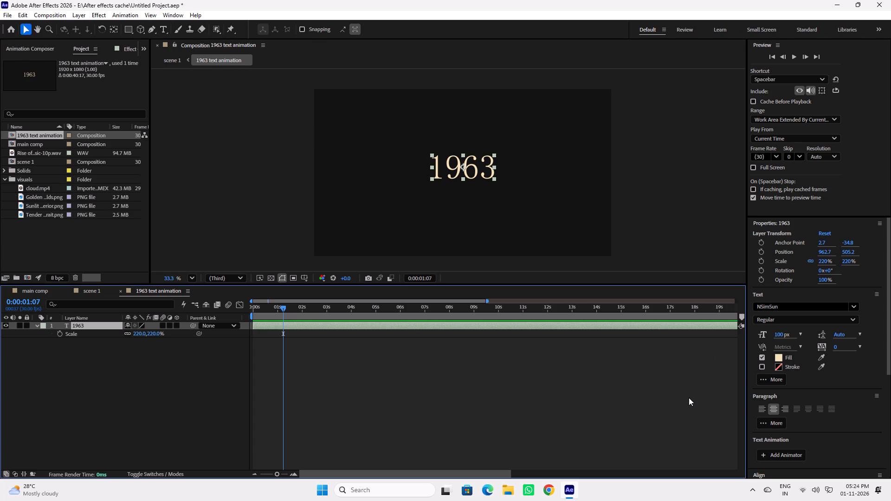
click(34, 326)
click(34, 326)
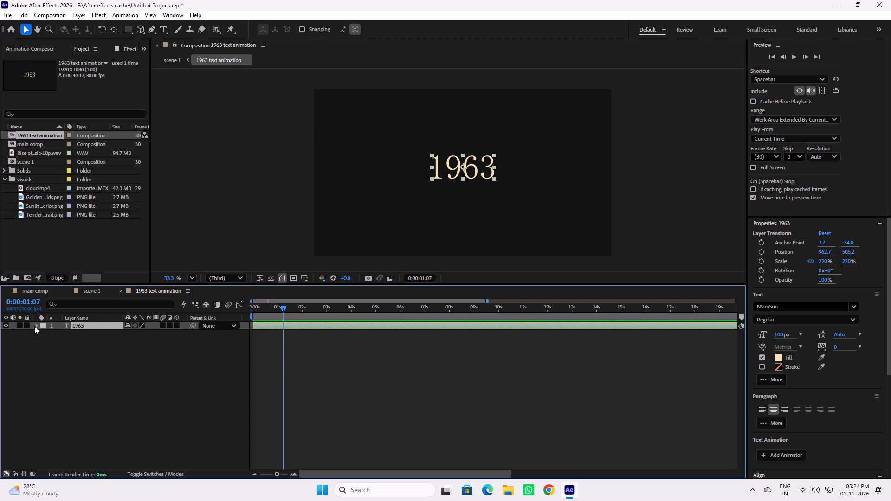
click(35, 326)
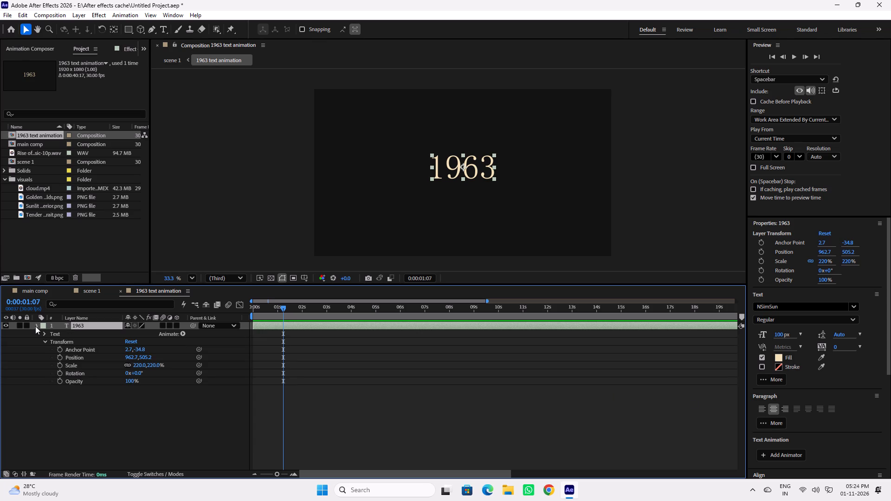
click(484, 437)
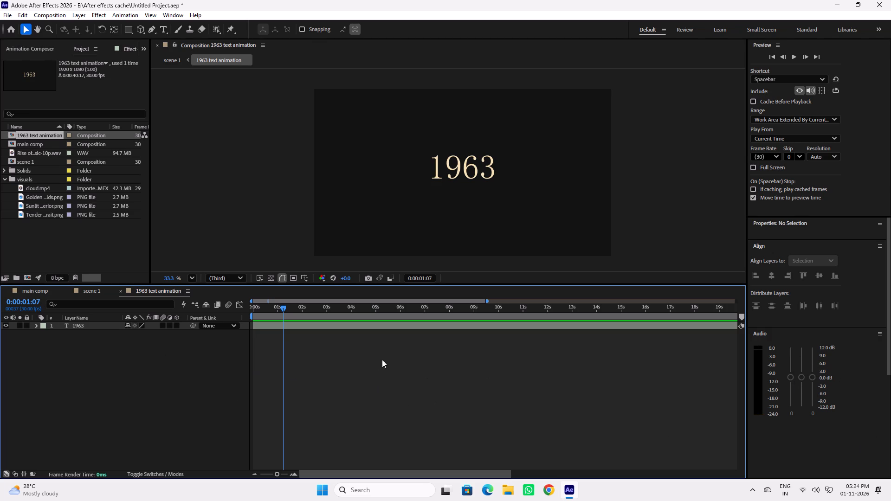
Change the 1963 text's font to Leelawadee UI in the Bold style.
click(470, 326)
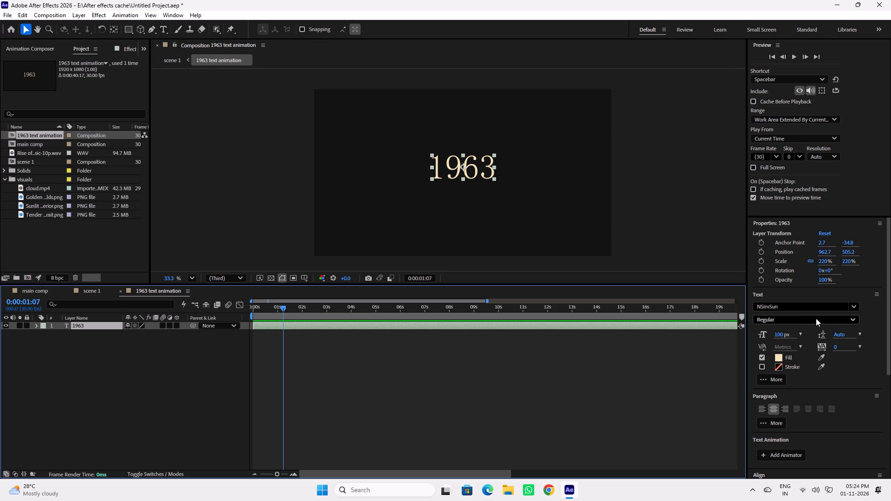
click(826, 318)
click(866, 375)
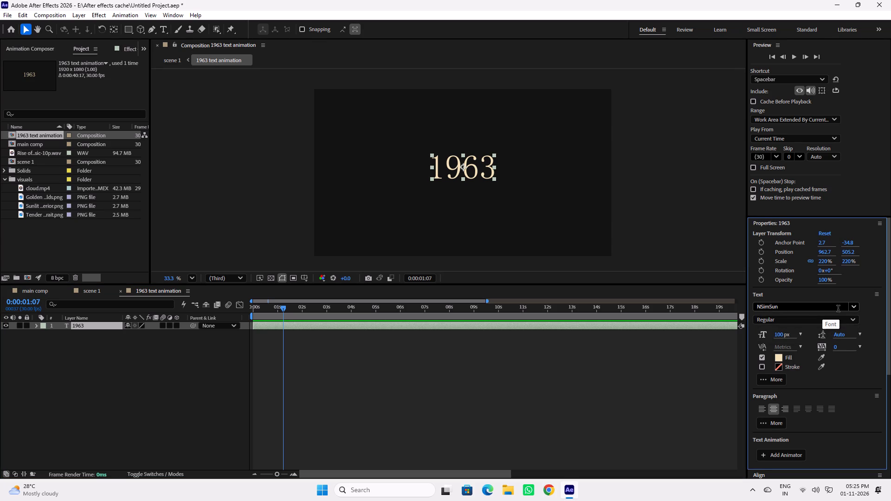
scroll(834, 308, down, 2)
scroll(834, 308, up, 1)
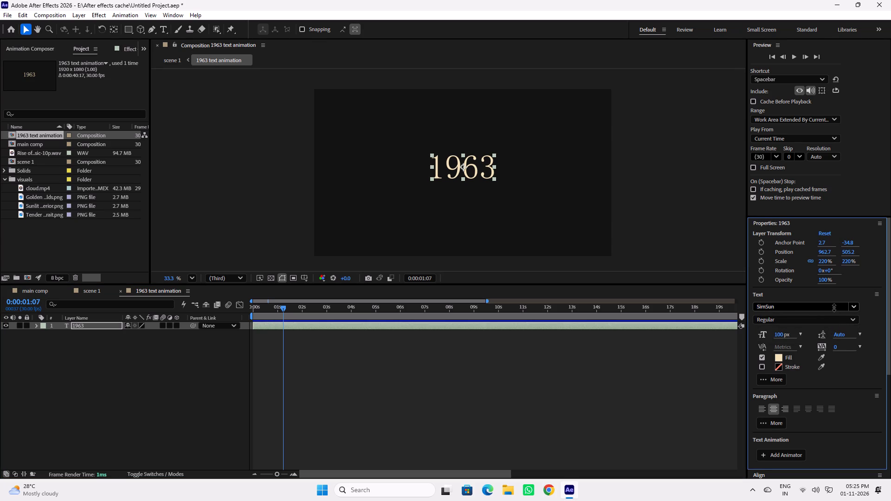
scroll(834, 308, up, 4)
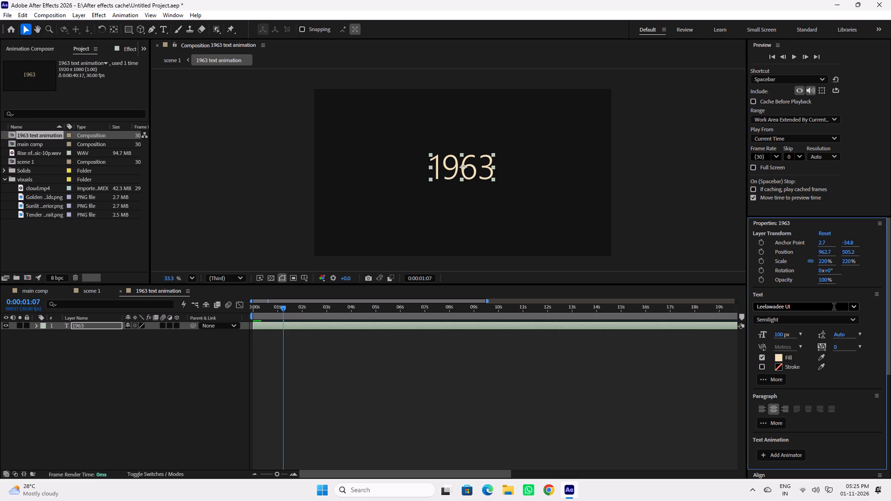
click(832, 319)
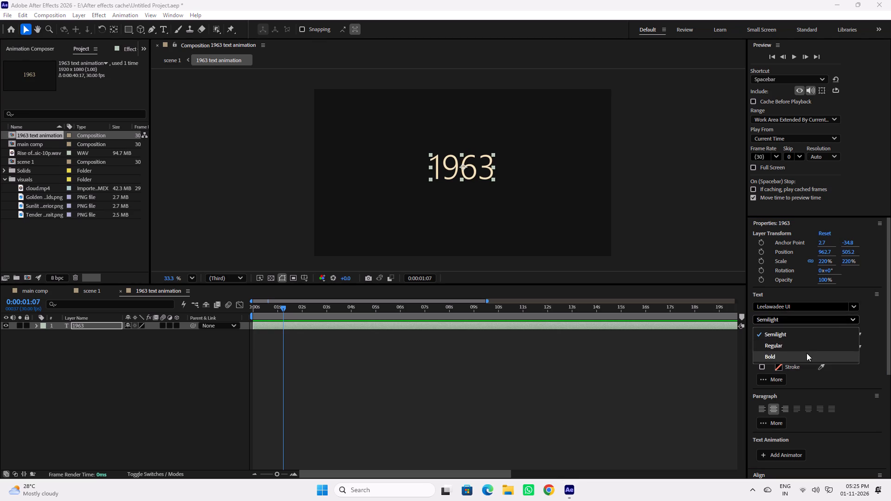
click(807, 353)
click(555, 404)
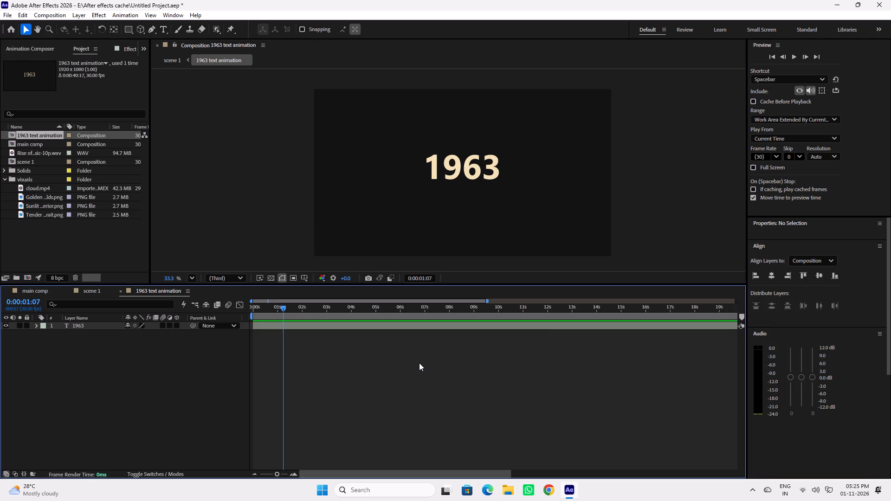
Save the project.
key(ctrl+s)
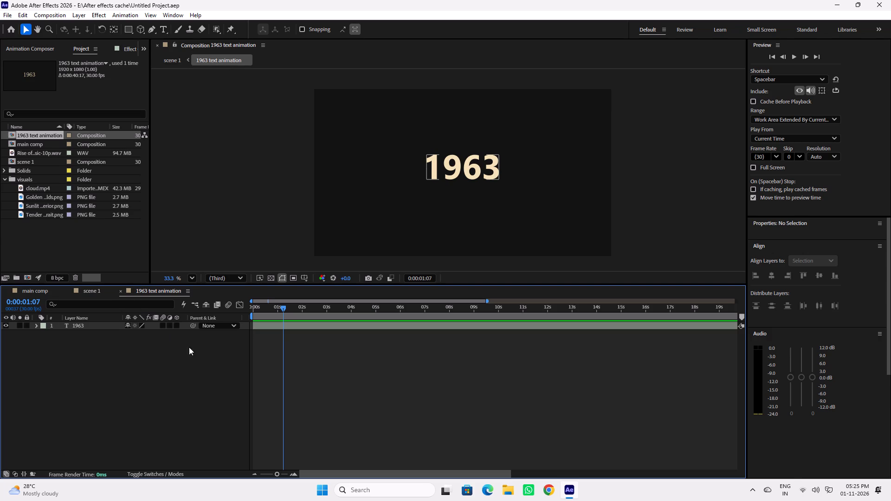
Draw a rectangular mask on the 1963 text layer that covers the text except for its lowest part.
click(84, 329)
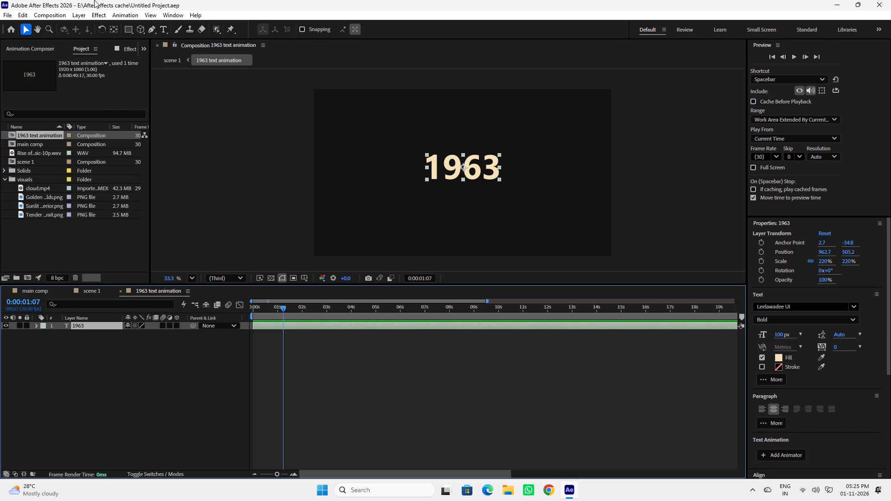
click(128, 29)
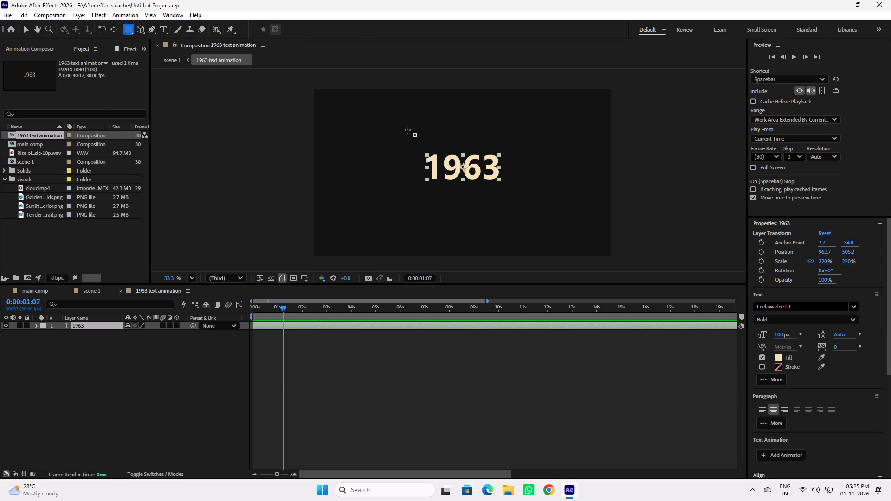
drag(407, 130, 518, 174)
Set the feather of Mask 1 on the 1963 text layer to 29 pixels.
click(52, 348)
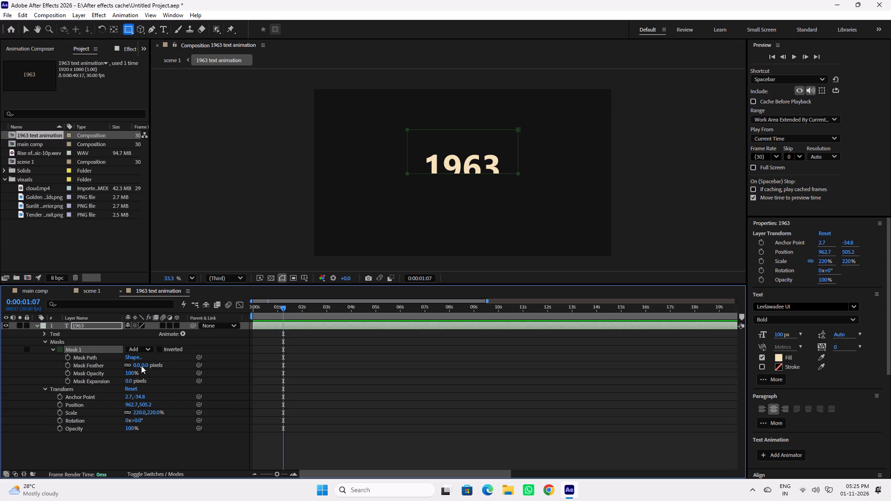
drag(142, 365, 148, 365)
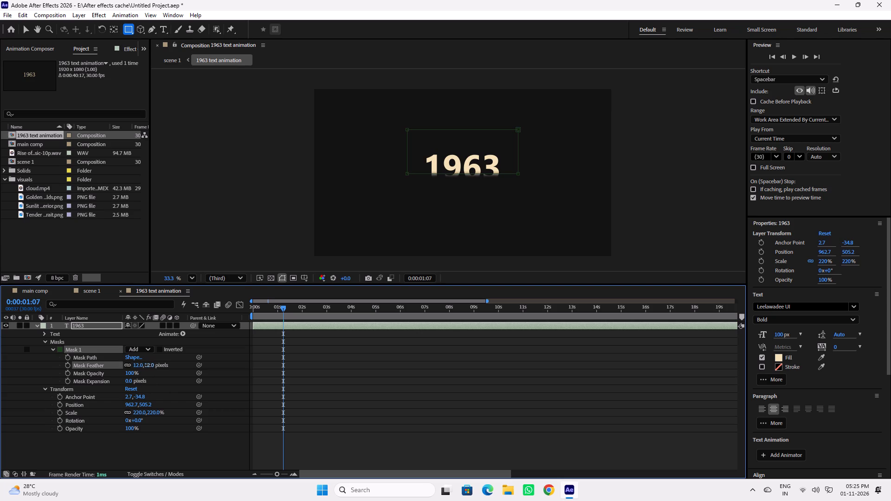
drag(148, 365, 155, 366)
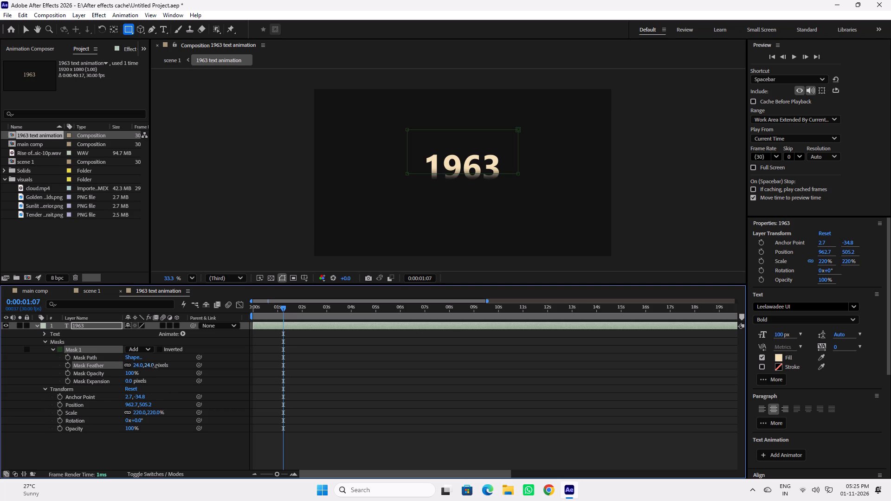
drag(155, 366, 157, 366)
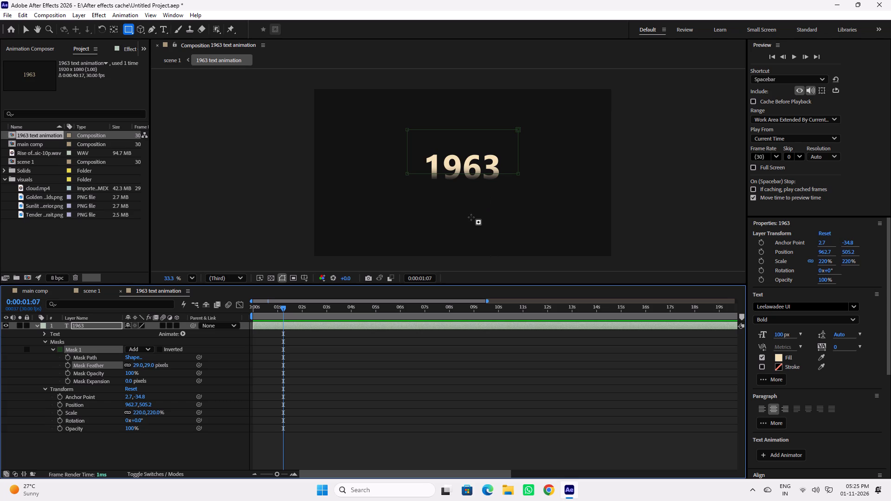
Nudge the 1963 text layer upward three times and undo the last two nudges, leaving its Y position at 502.2.
key(Up)
key(Up)
key(Up)
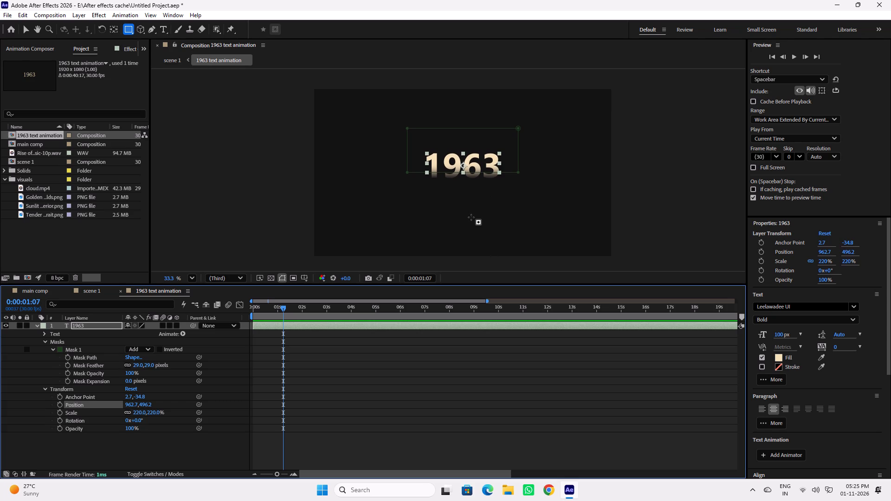
key(ctrl+z)
key(ctrl+z)
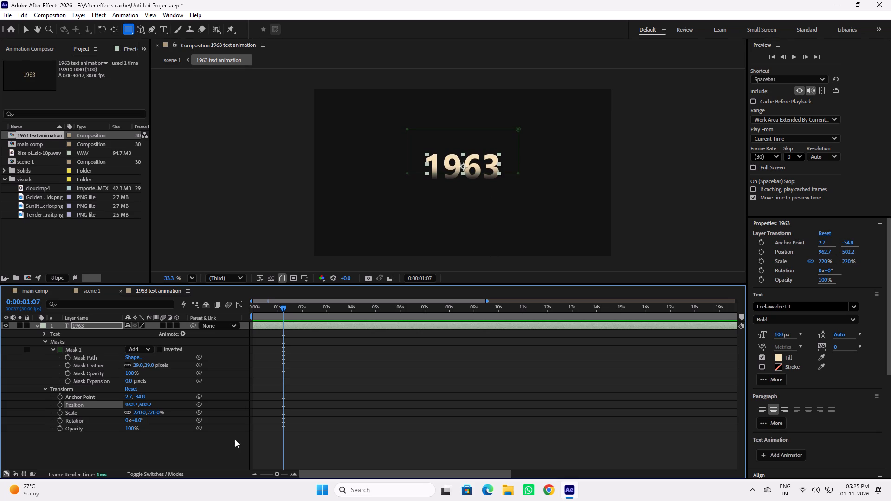
Reshape Mask 1 on the 1963 text layer by moving its top edge and its bottom edge slightly upward.
click(84, 460)
click(73, 352)
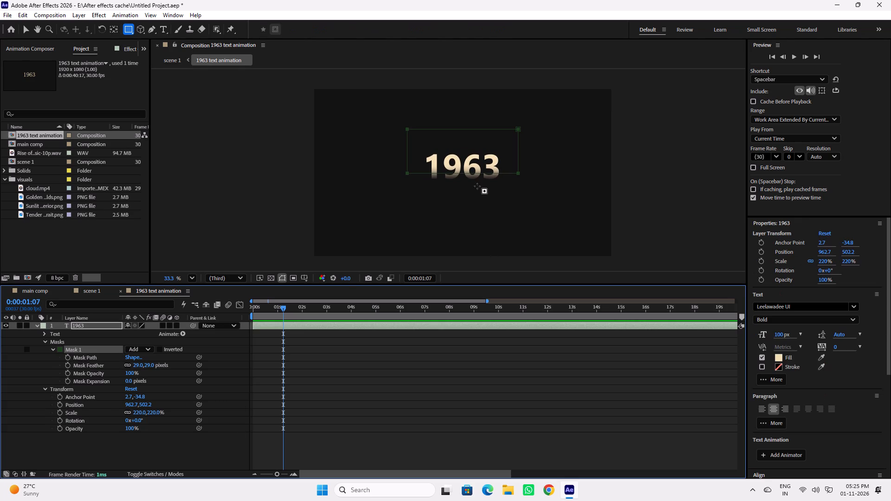
key(v)
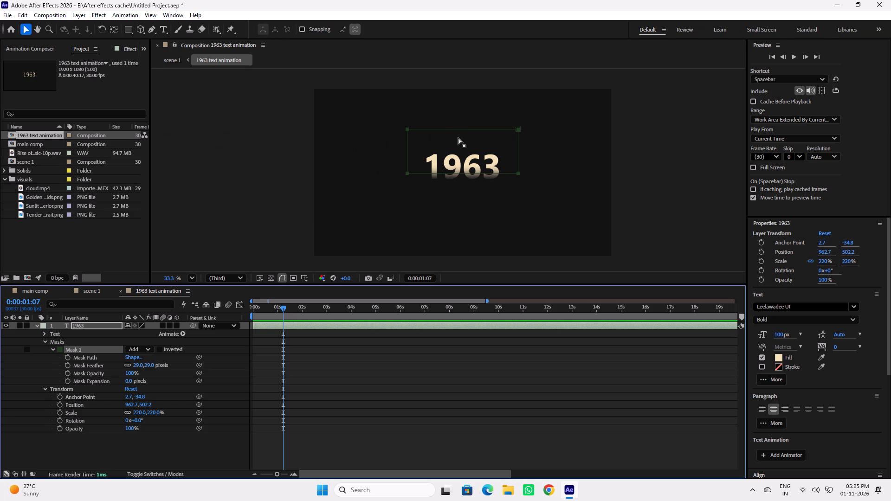
drag(464, 144, 464, 138)
click(464, 130)
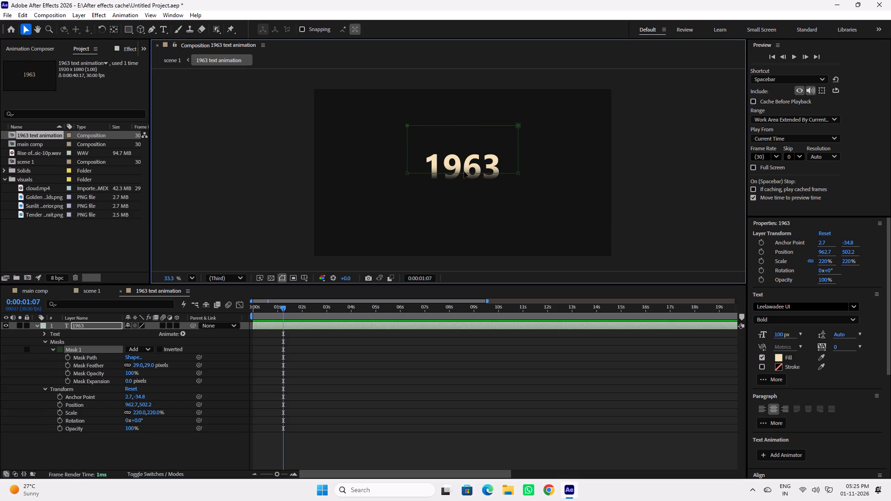
drag(464, 172, 464, 166)
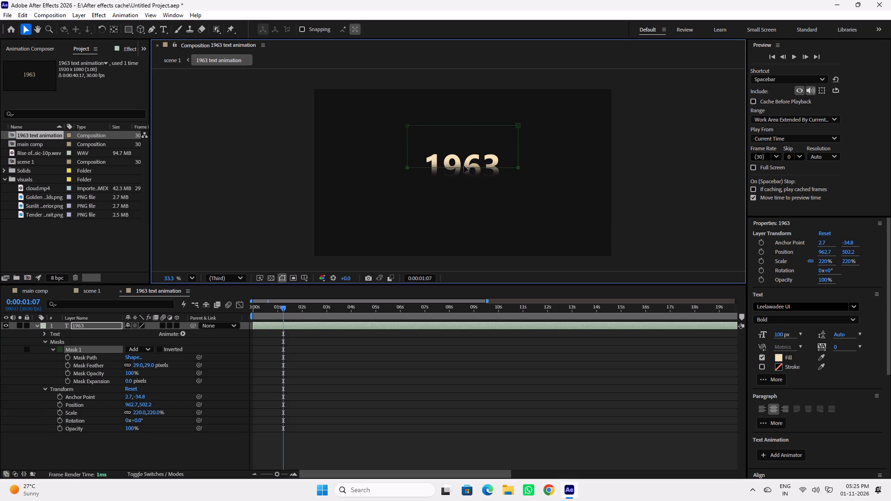
drag(464, 166, 465, 166)
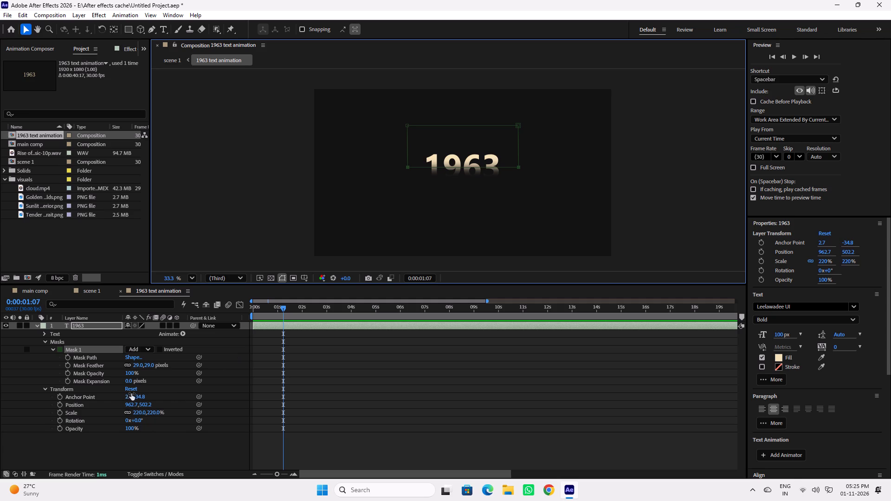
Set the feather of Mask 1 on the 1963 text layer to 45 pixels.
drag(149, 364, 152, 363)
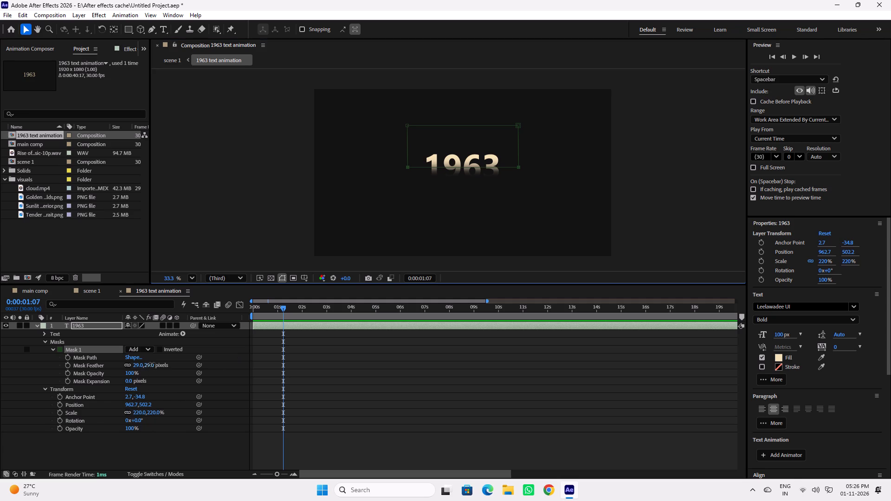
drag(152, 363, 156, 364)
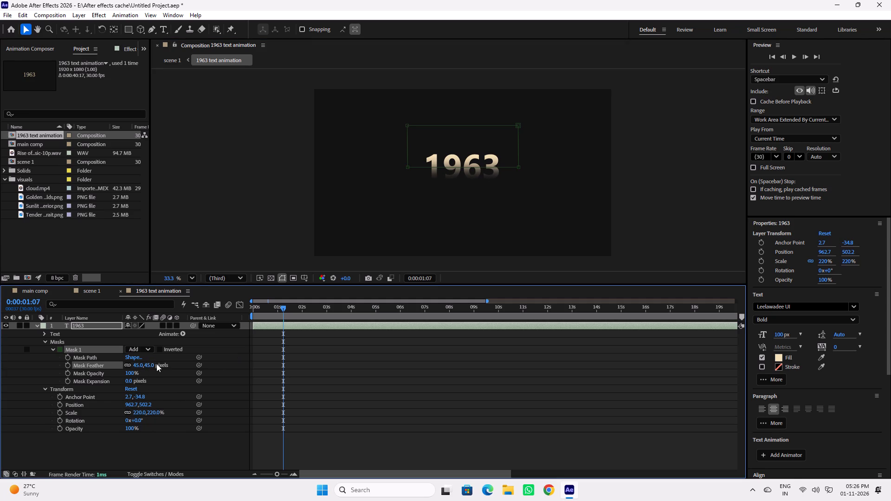
Open the scene 1 composition and scrub to 0:00:02:08 to examine the masked 1963 text against the field and clouds.
click(90, 291)
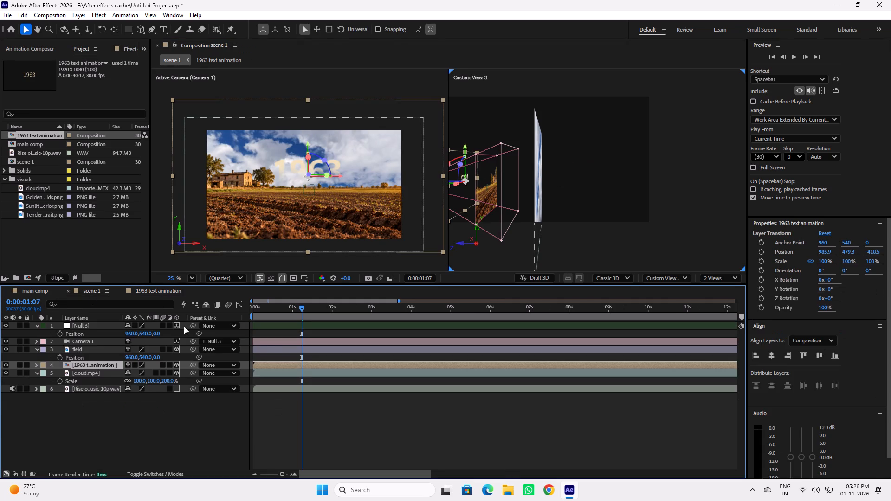
click(407, 442)
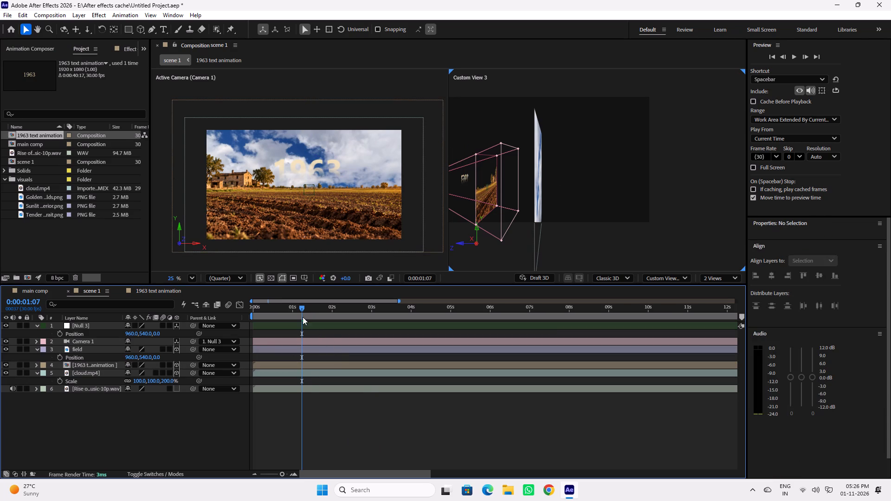
drag(301, 309, 318, 315)
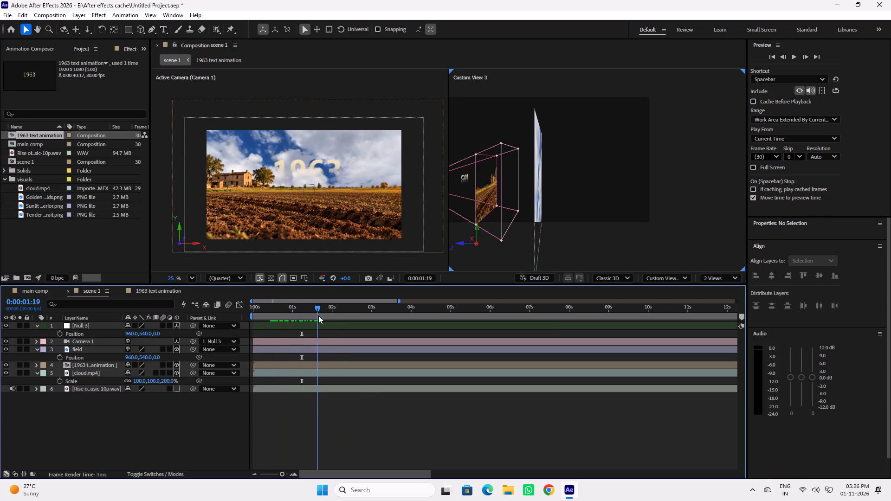
drag(318, 315, 341, 318)
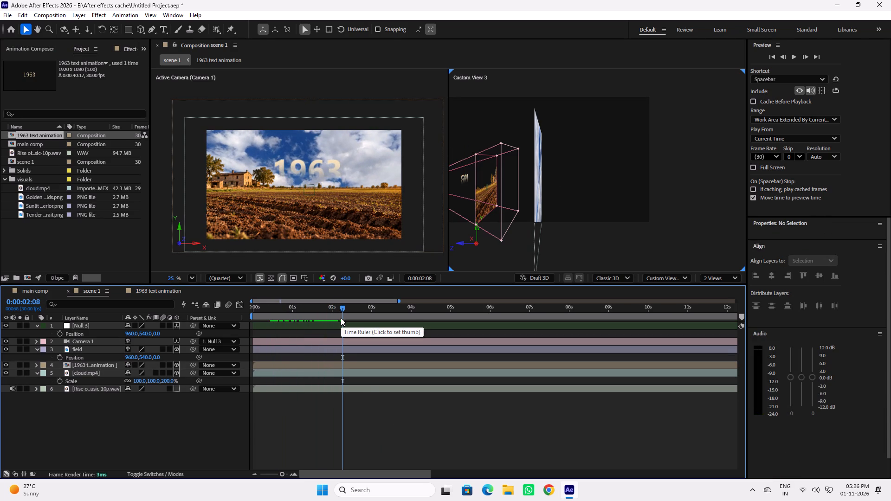
right_drag(334, 298, 331, 323)
click(332, 439)
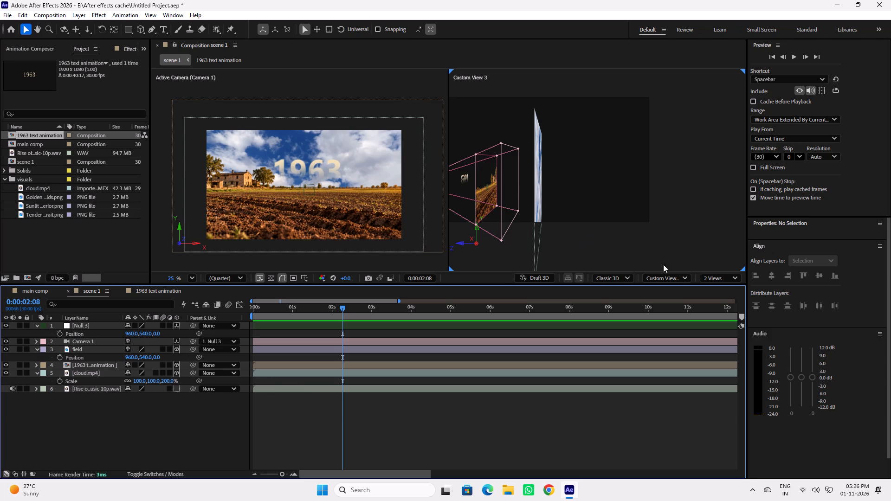
Switch scene 1's Custom View 3 to the Top view and frame the camera and all layers in it.
click(648, 217)
click(725, 280)
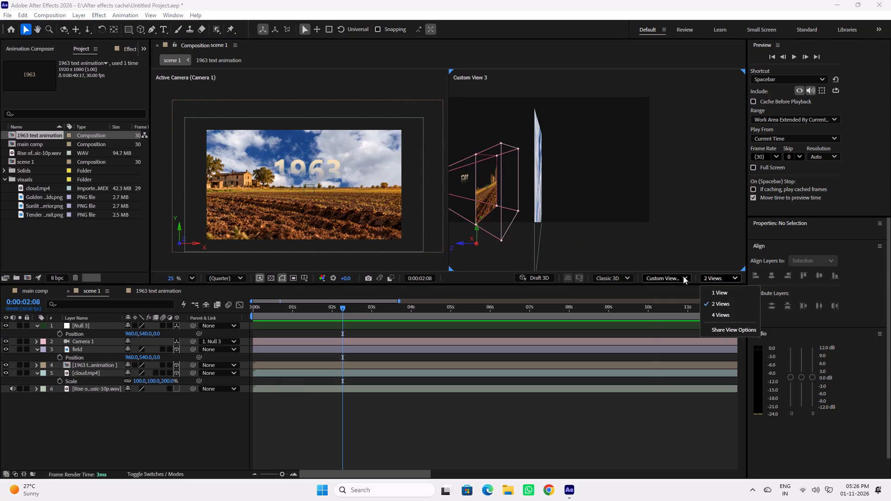
click(675, 274)
click(678, 359)
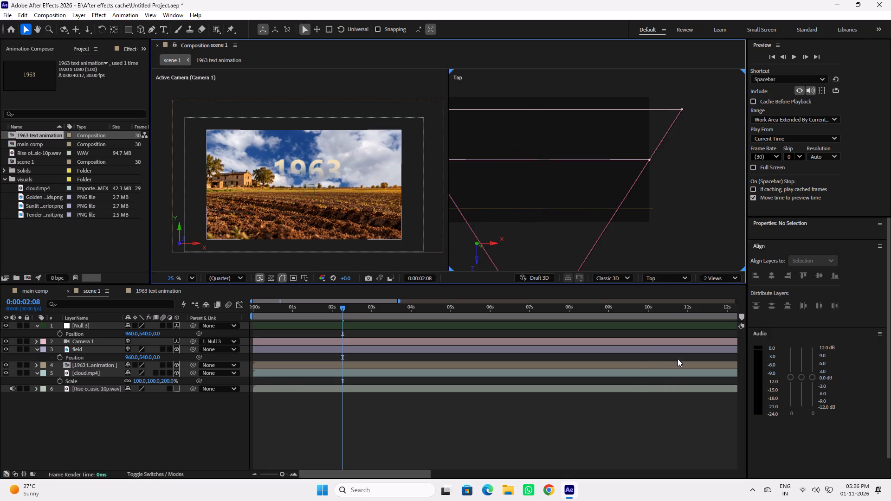
scroll(518, 206, down, 7)
key(space)
key(space)
key(space)
key(space)
key(space)
key(space)
key(space)
key(space)
key(space)
key(space)
key(space)
key(space)
key(space)
drag(517, 193, 567, 193)
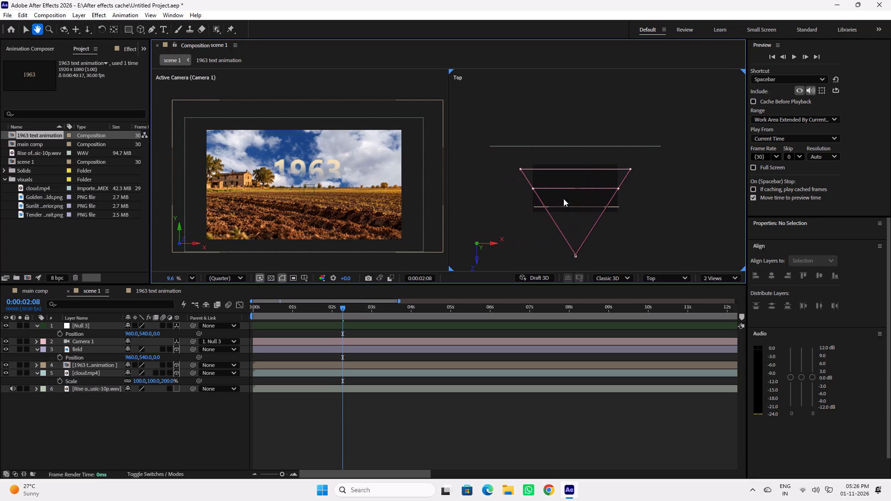
Move the 1963 text animation layer back in depth to just behind the field layer, at a Z position of about 40.5.
click(371, 443)
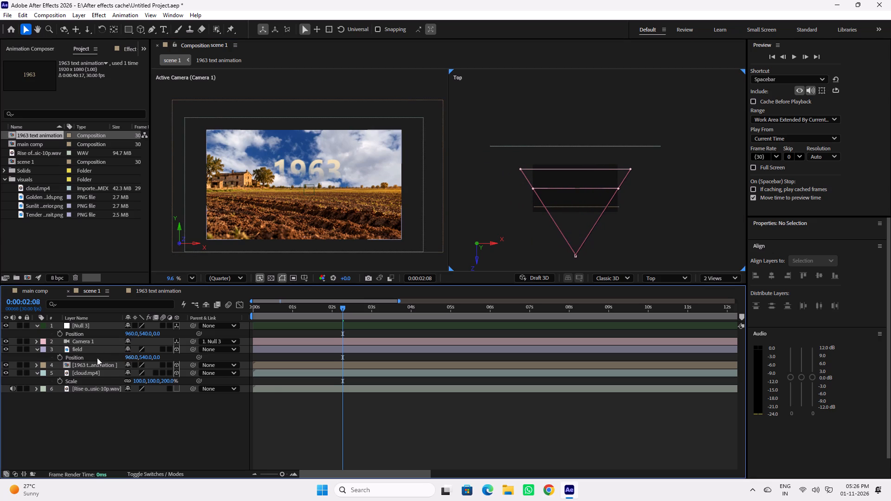
click(98, 364)
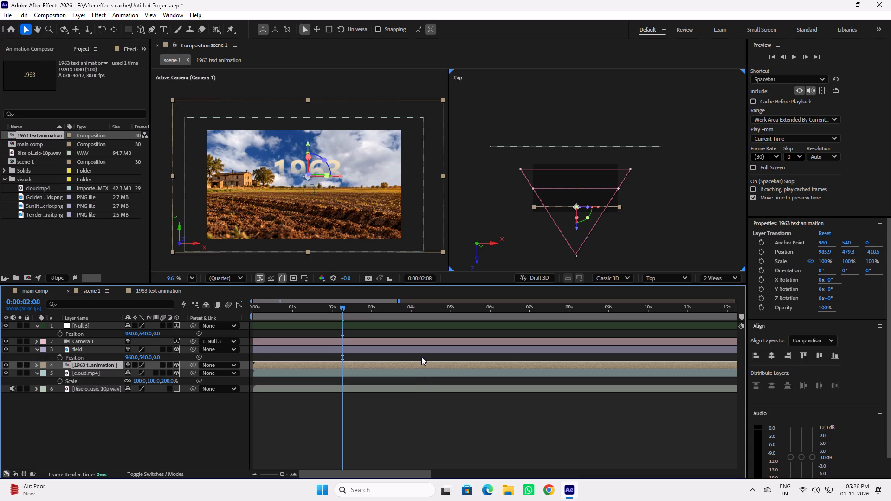
click(429, 348)
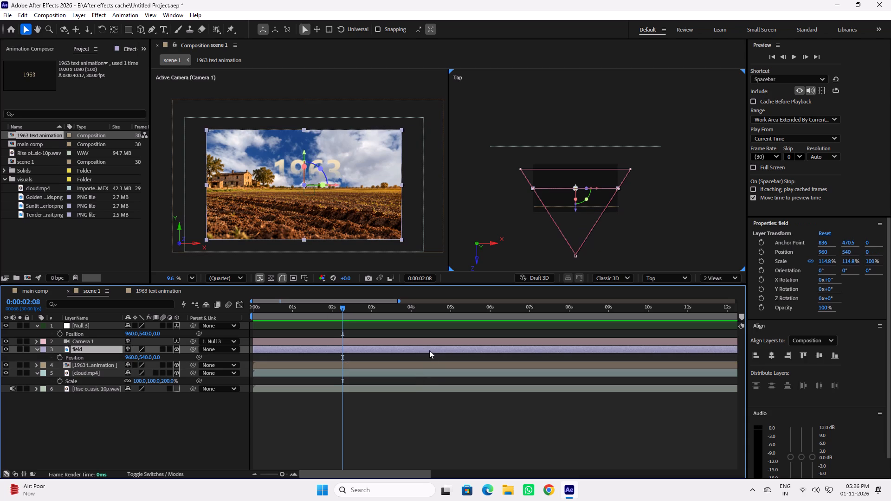
click(432, 365)
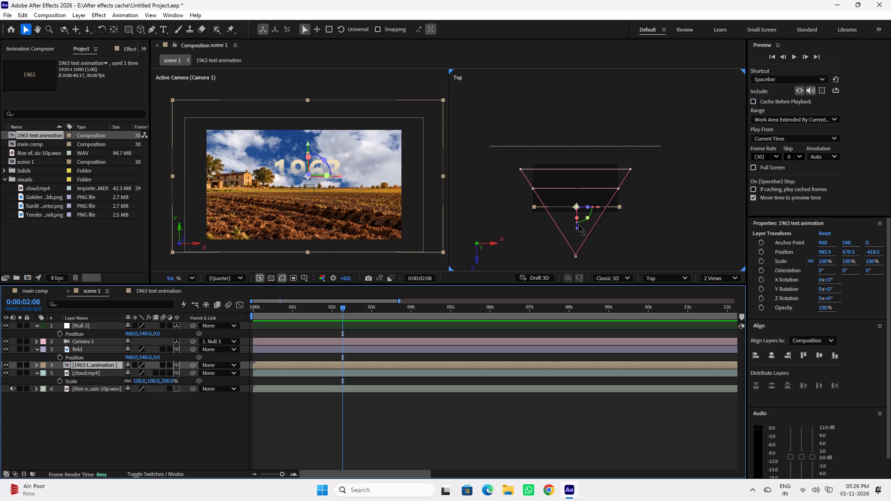
drag(576, 231, 579, 212)
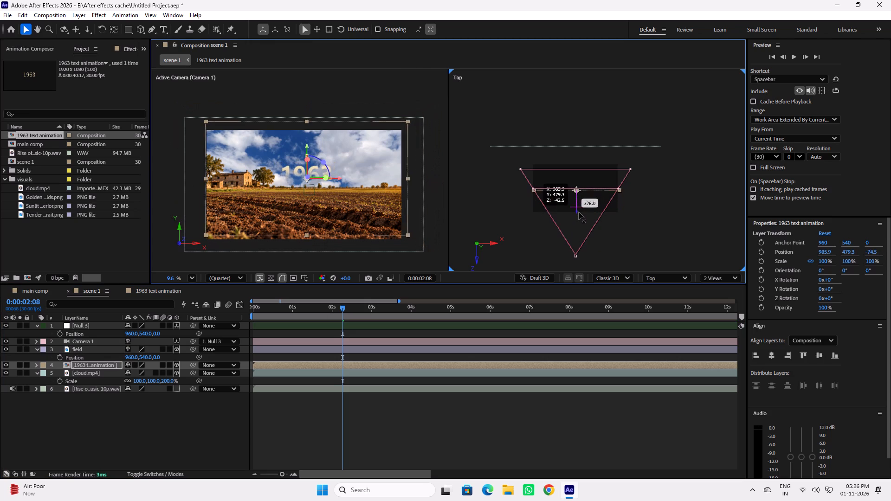
drag(579, 212, 579, 210)
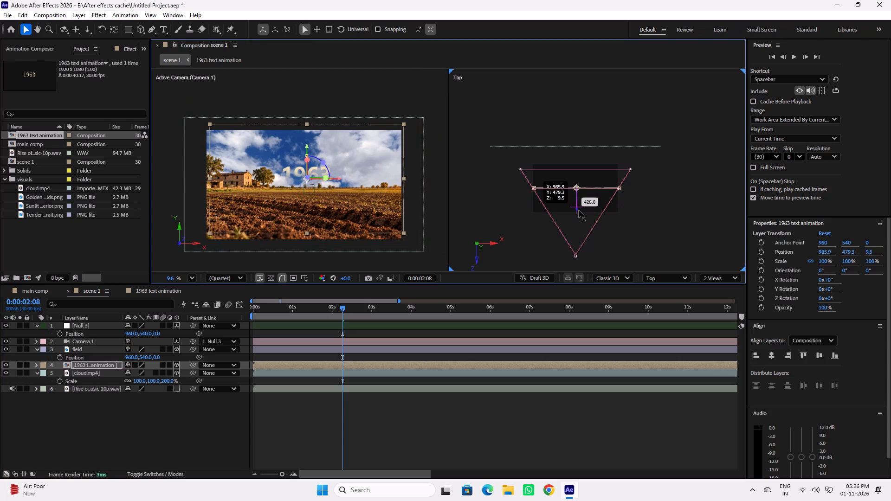
drag(579, 210, 579, 209)
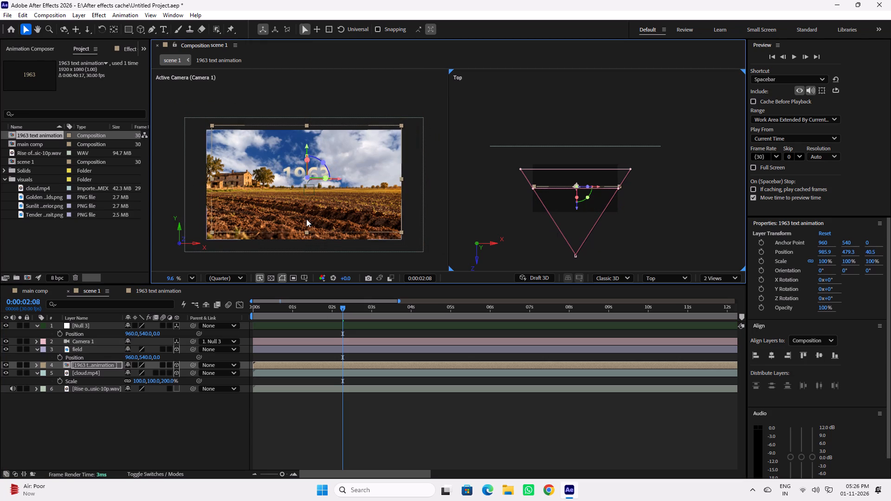
Lower the 1963 text animation layer toward the field's horizon, to a Y position of about 507.
drag(308, 148, 305, 170)
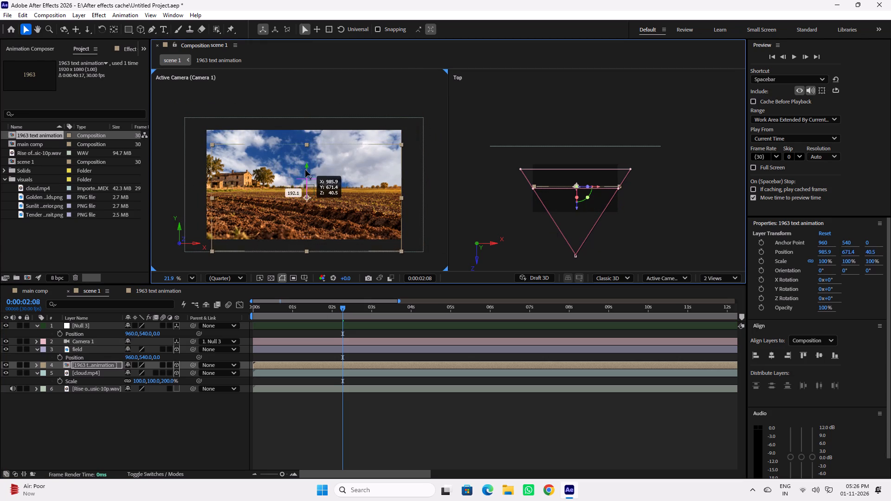
drag(305, 170, 310, 150)
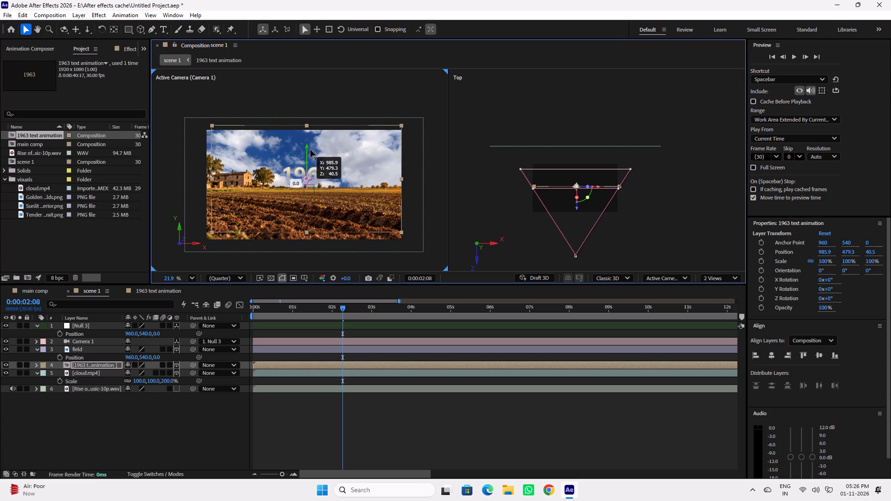
drag(310, 150, 312, 153)
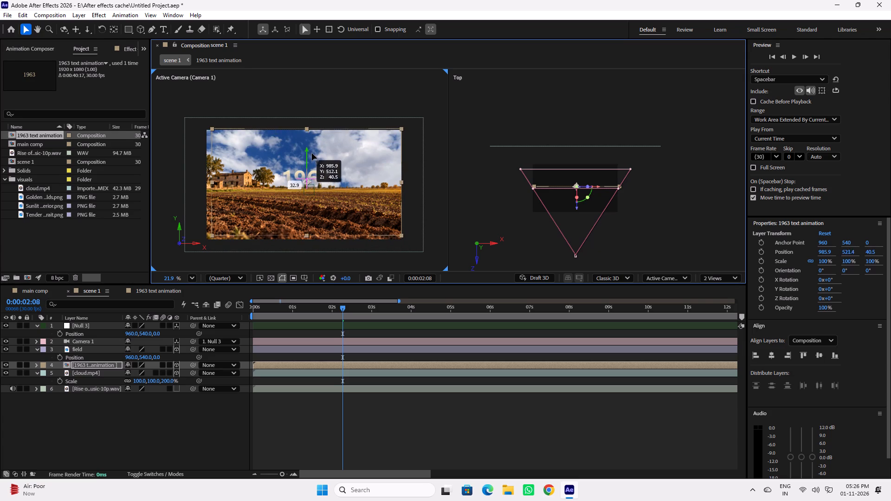
drag(312, 153, 312, 153)
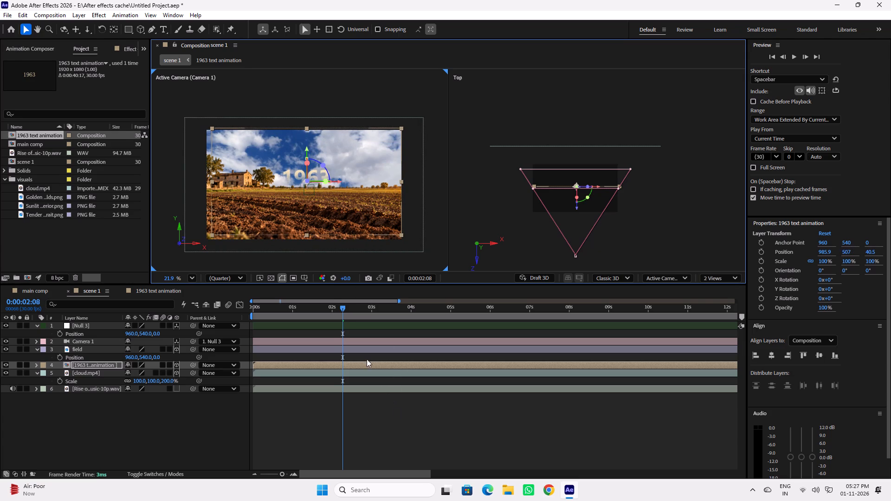
Deselect all layers and save the project.
click(408, 406)
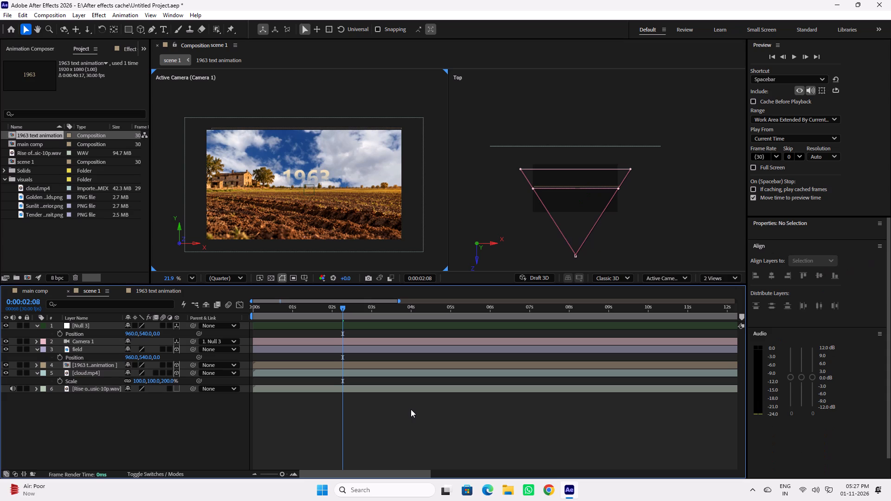
key(ctrl+s)
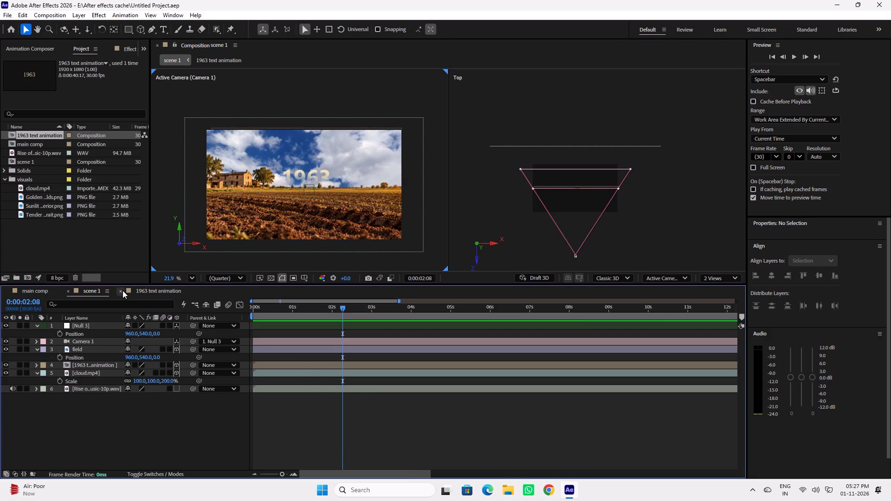
In the 1963 text animation composition, set Mask 1's expansion to 15 pixels and its feather to 23 pixels.
click(141, 291)
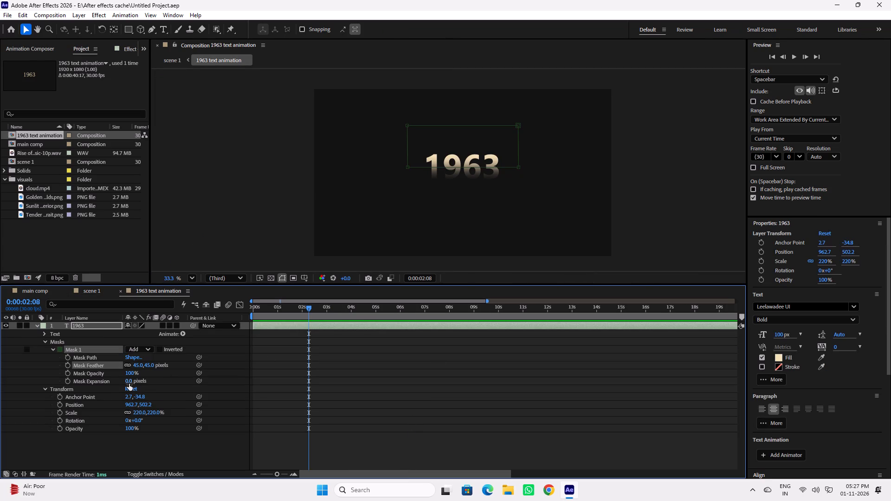
drag(129, 384, 136, 384)
drag(151, 366, 148, 366)
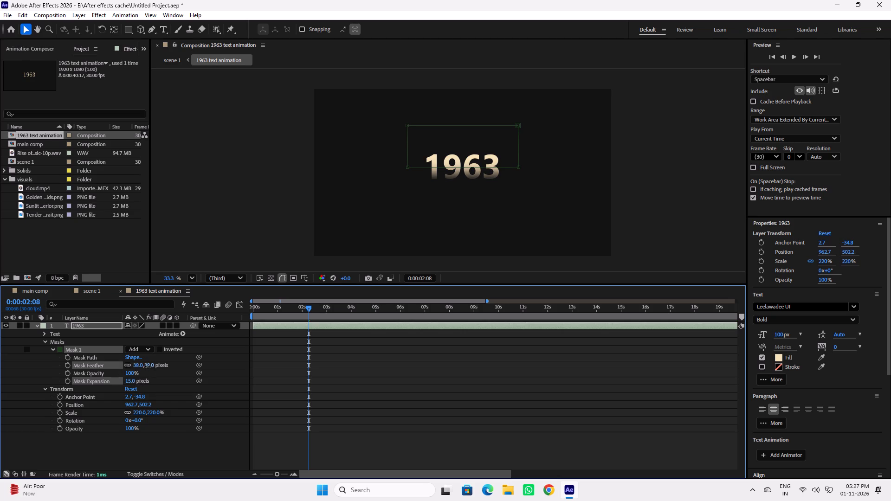
drag(148, 366, 125, 367)
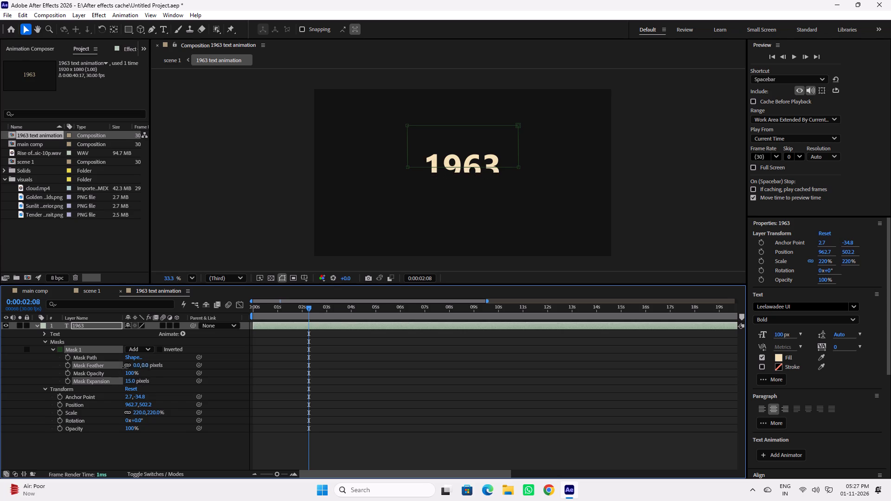
drag(125, 367, 136, 366)
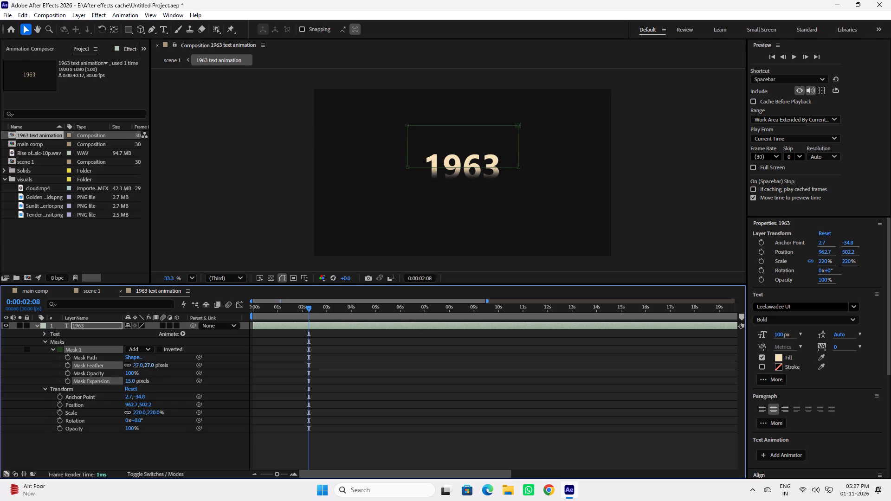
drag(136, 366, 135, 366)
click(148, 366)
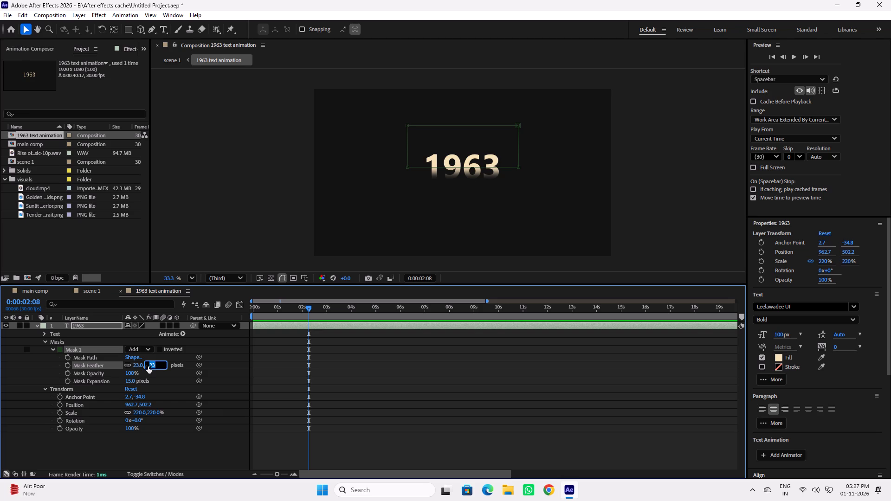
click(288, 430)
Check the adjusted 1963 text in scene 1 and return to the 1963 text animation composition.
click(87, 293)
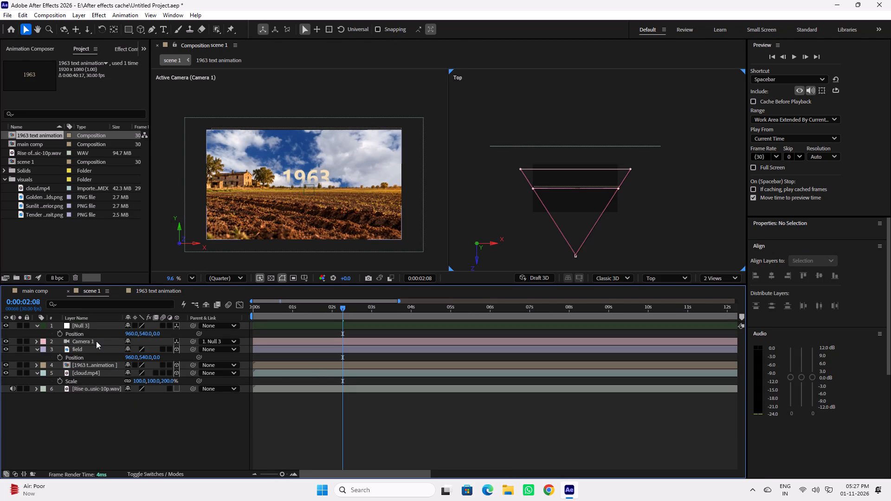
click(149, 291)
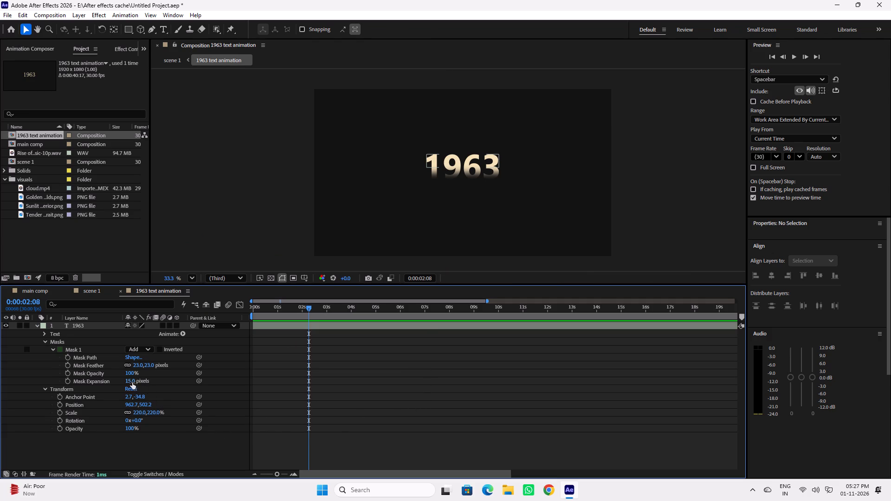
Set Mask 1's expansion to 8 pixels and its feather to 20 pixels on the 1963 text layer.
drag(132, 382, 128, 381)
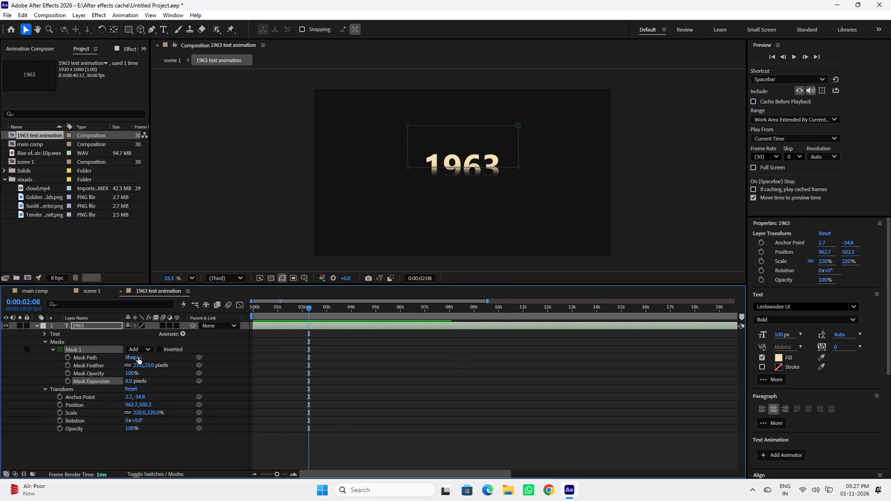
click(148, 366)
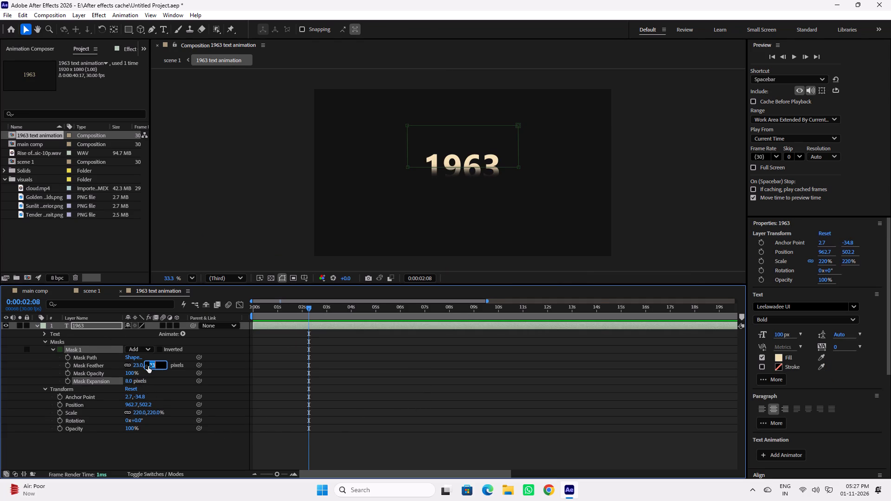
text(15)
key(Return)
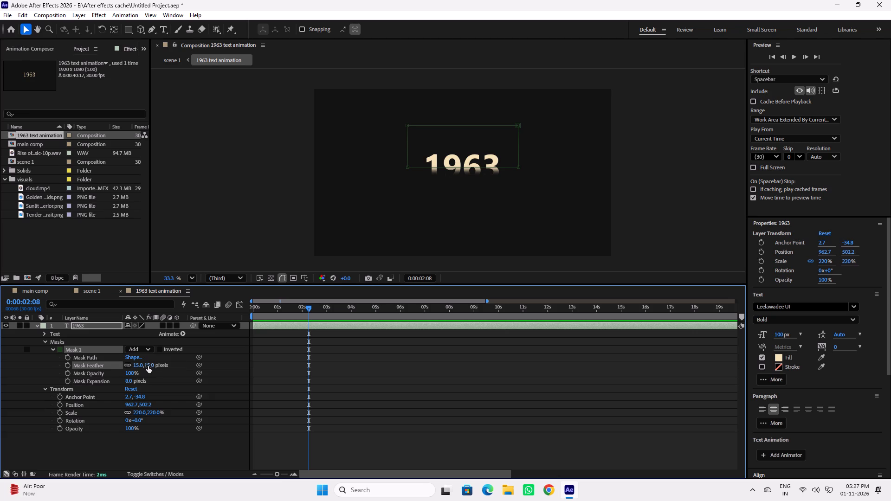
click(148, 366)
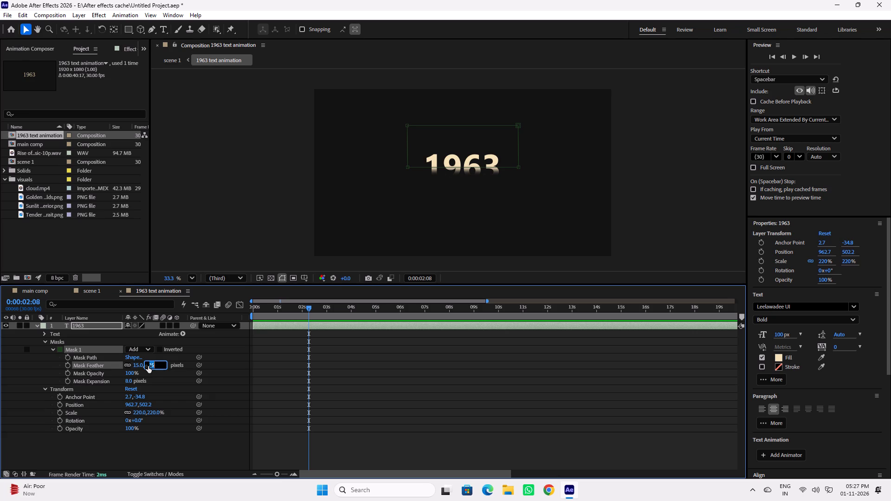
text(20)
key(Return)
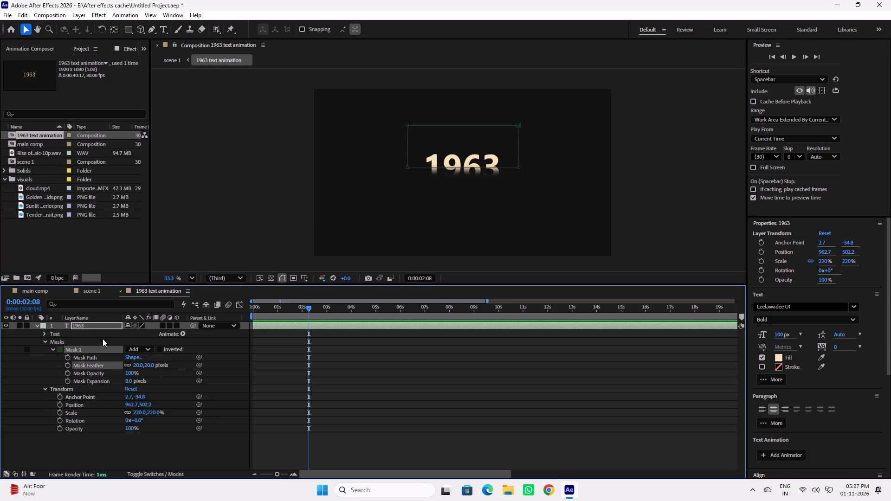
Scrub through scene 1 to check the text blend, and raise Mask 1's feather to 40 pixels in the 1963 text animation composition.
click(91, 290)
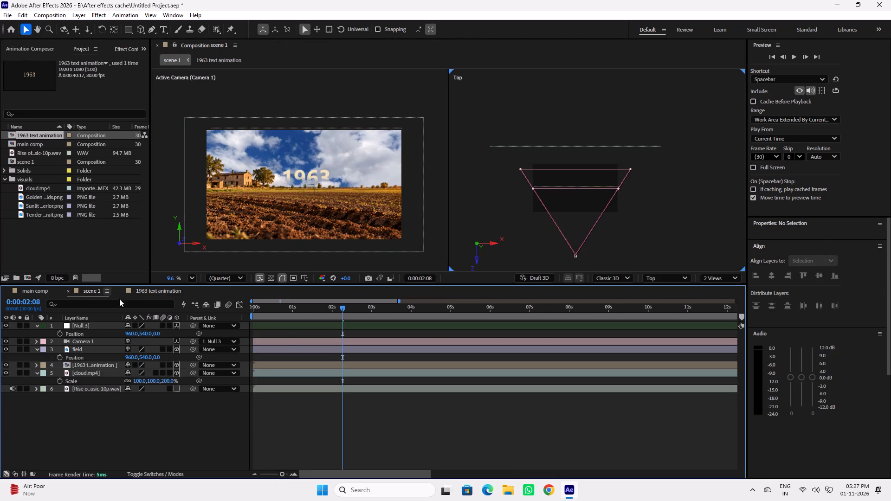
click(521, 444)
drag(329, 313, 284, 309)
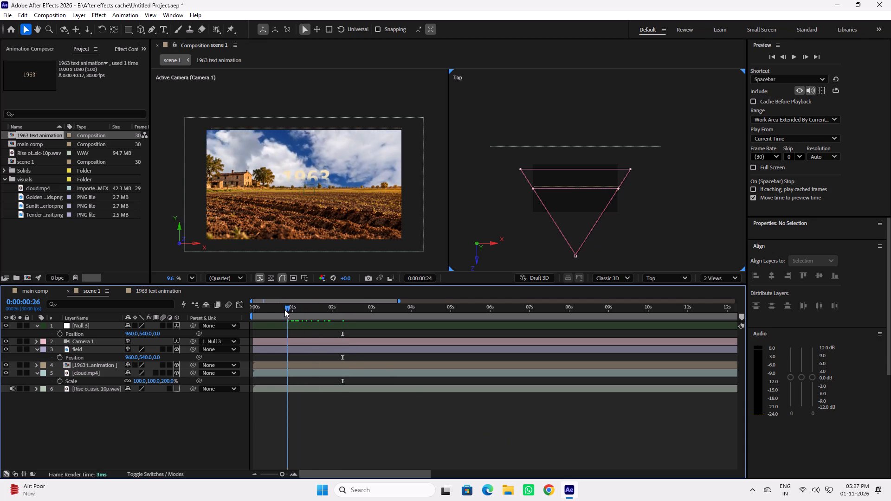
drag(284, 309, 319, 315)
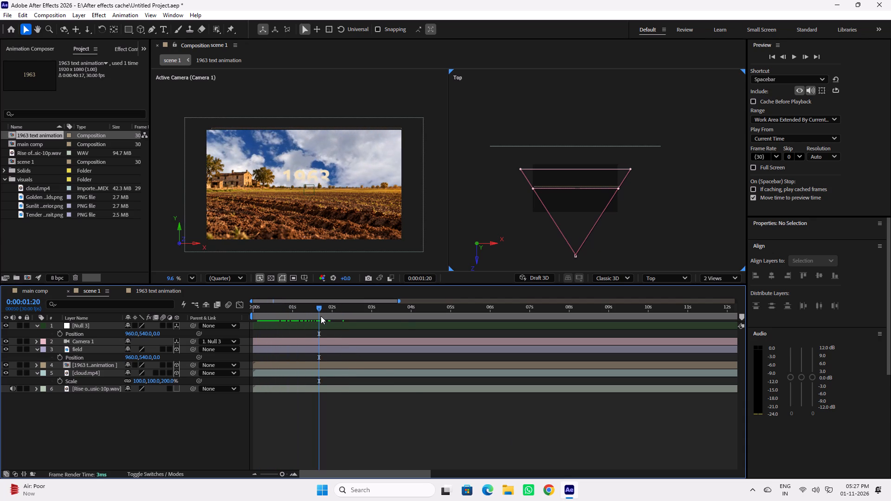
click(158, 292)
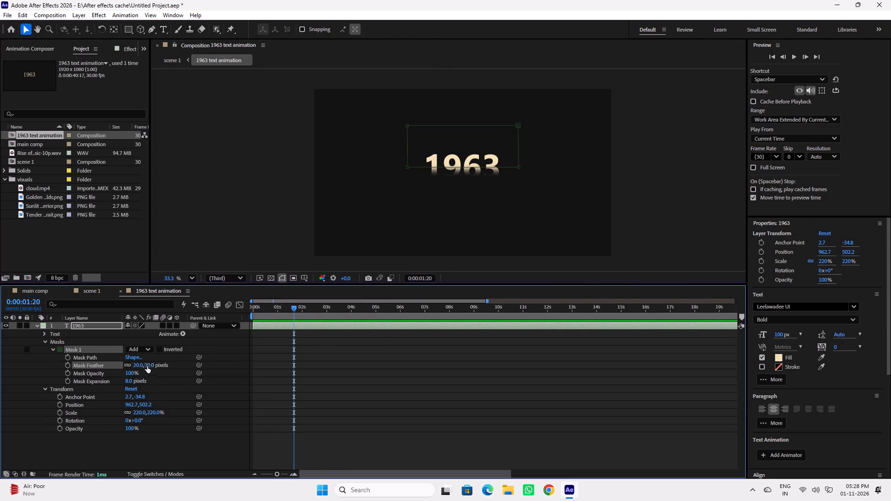
drag(147, 366, 154, 366)
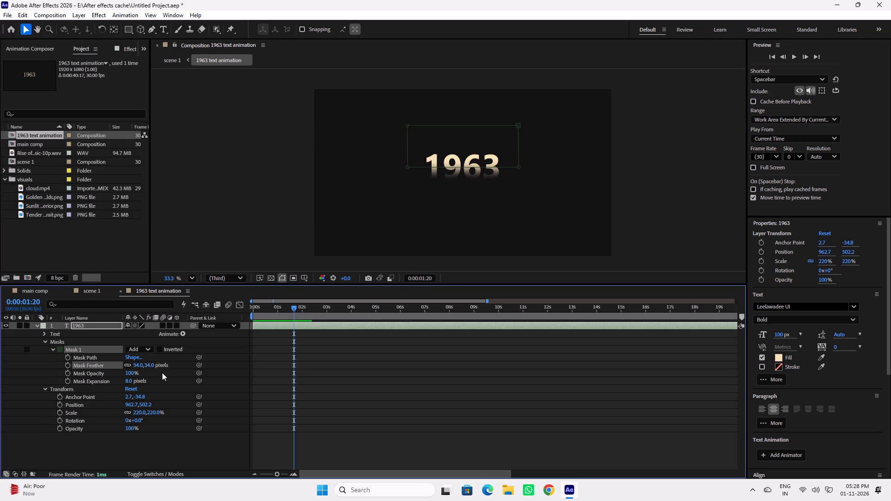
click(153, 366)
text(40)
key(Return)
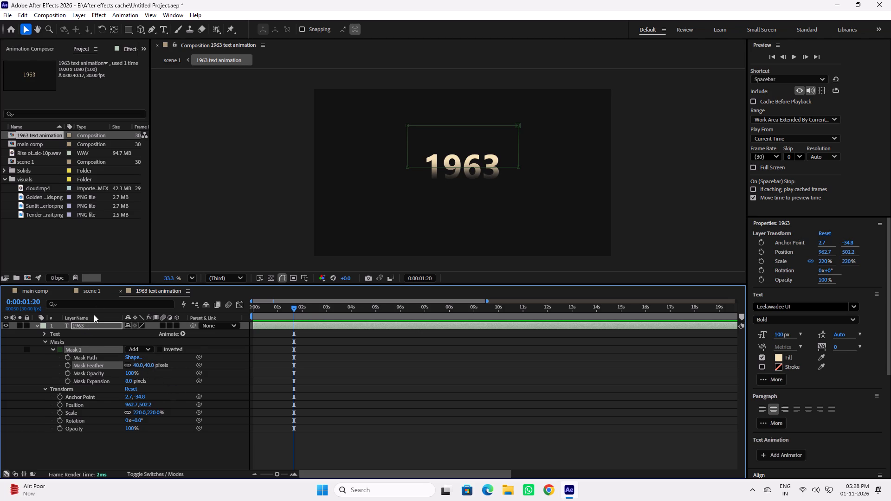
Check the softened 1963 text up close in scene 1 and return to the 1963 text animation composition.
click(91, 289)
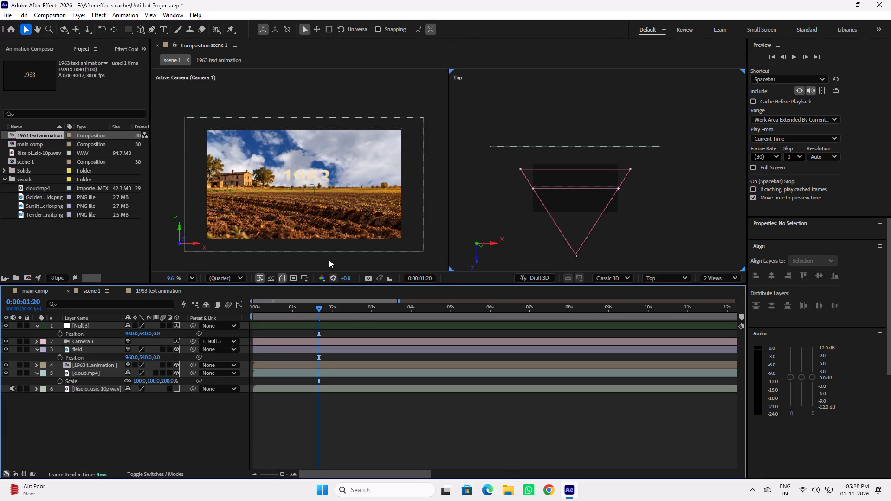
scroll(303, 198, up, 7)
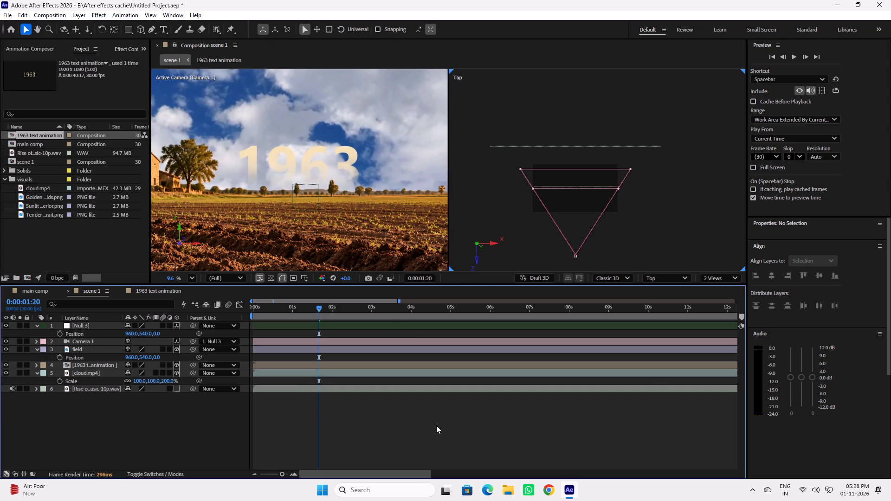
click(90, 347)
click(94, 365)
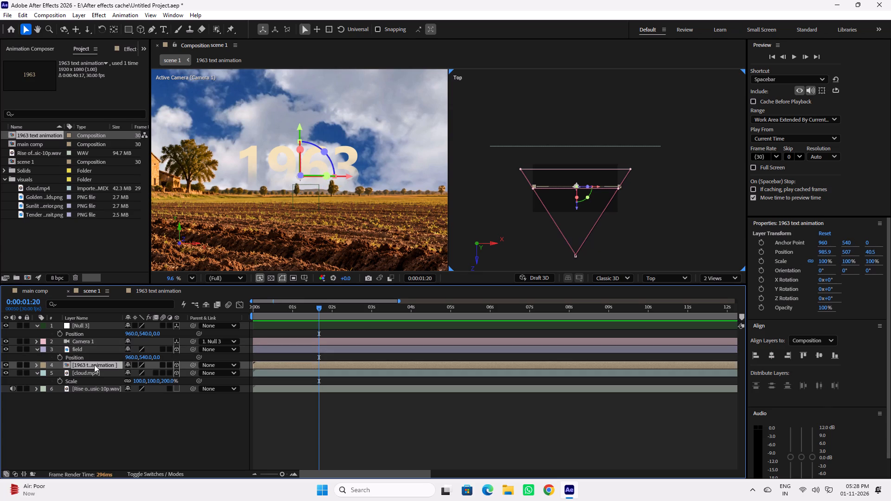
click(154, 291)
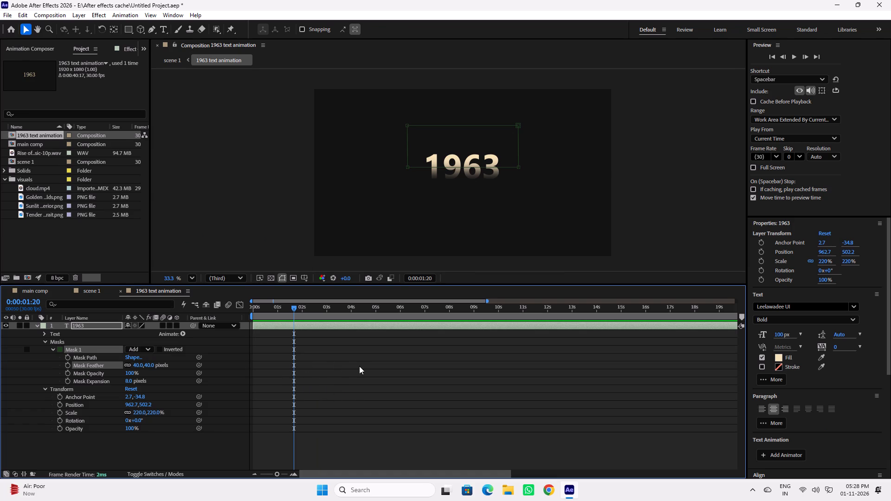
Apply the Glow effect to the 1963 text layer and set its glow radius to 49.
click(93, 325)
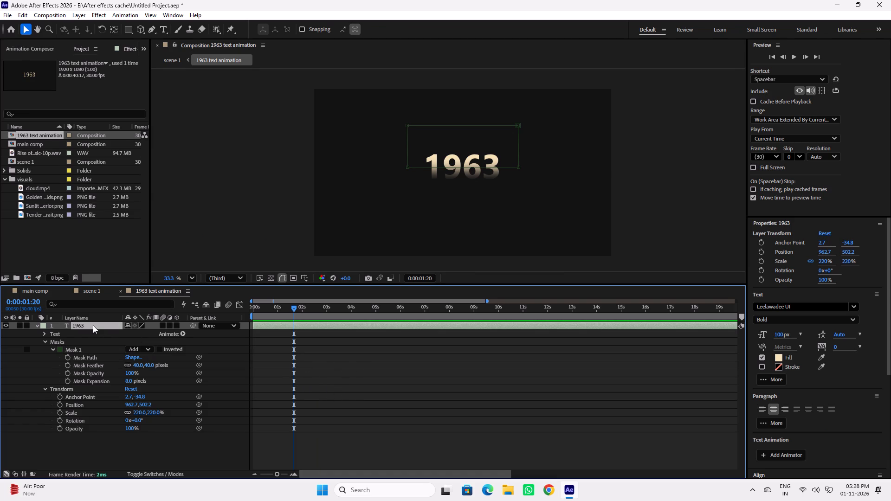
key(ctrl+space)
text(glw)
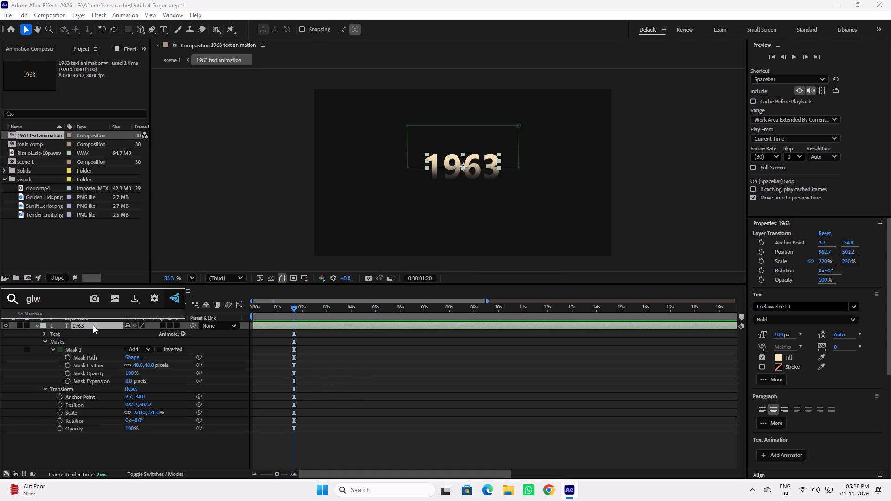
key(BackSpace)
key(Return)
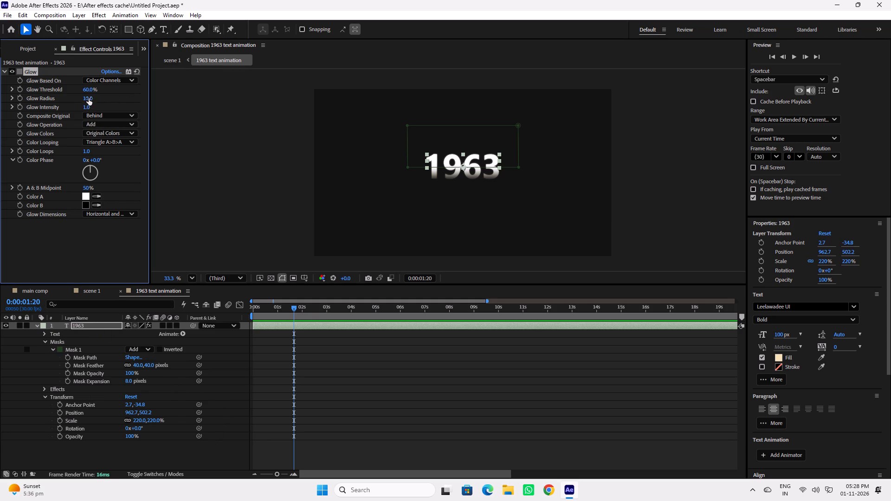
drag(89, 98, 110, 101)
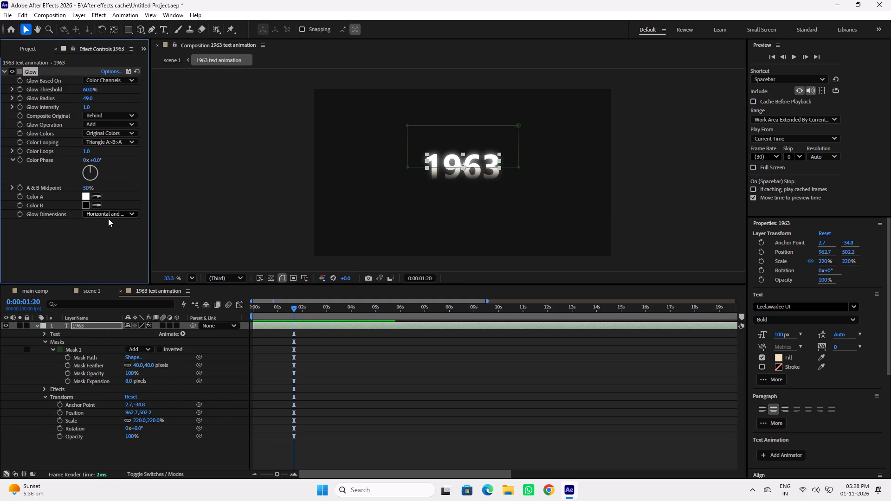
Check the glowing 1963 text in scene 1, return to its composition and save the project.
click(90, 289)
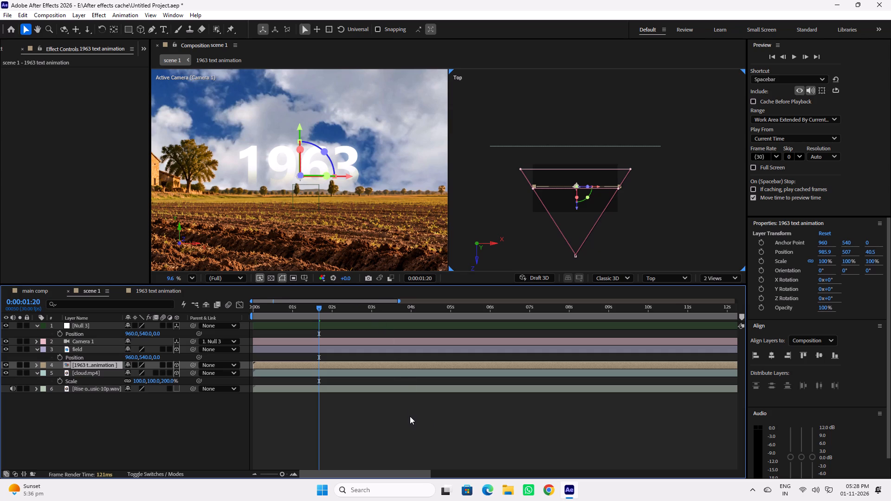
click(148, 292)
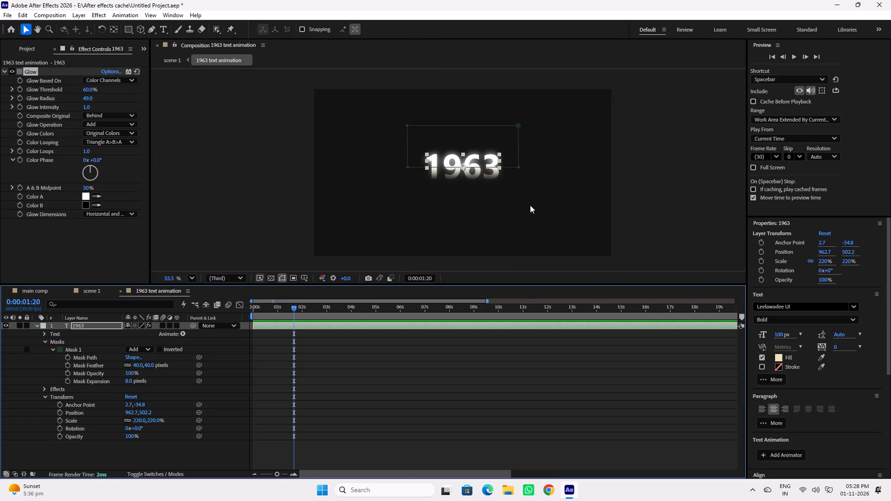
click(92, 290)
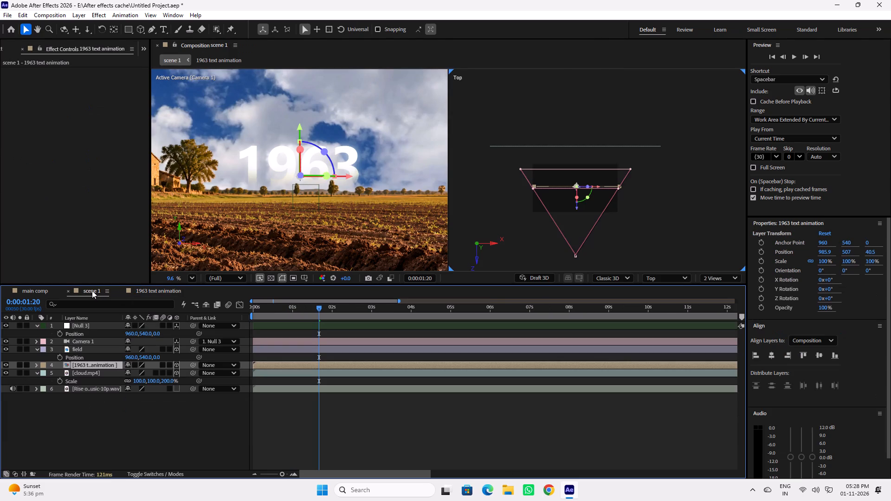
click(159, 292)
key(ctrl+s)
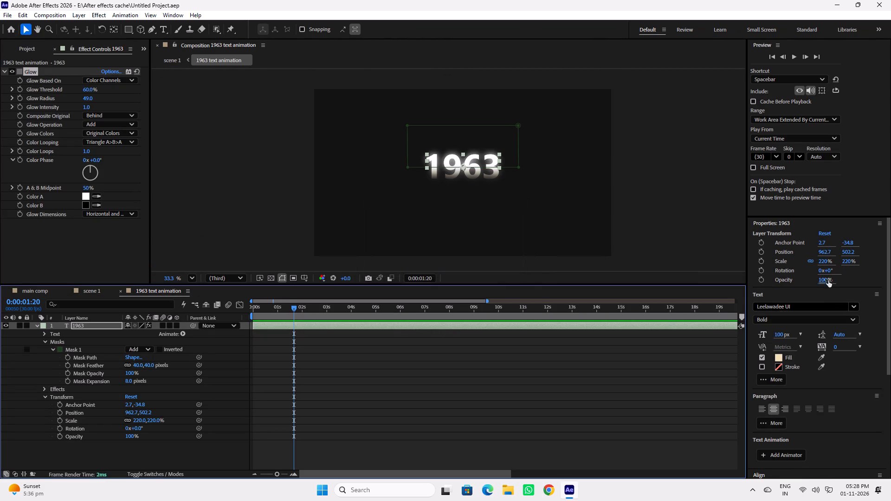
Change the 1963 text's fill colour to yellow F5E35A, check it in scene 1 and save the project.
click(781, 358)
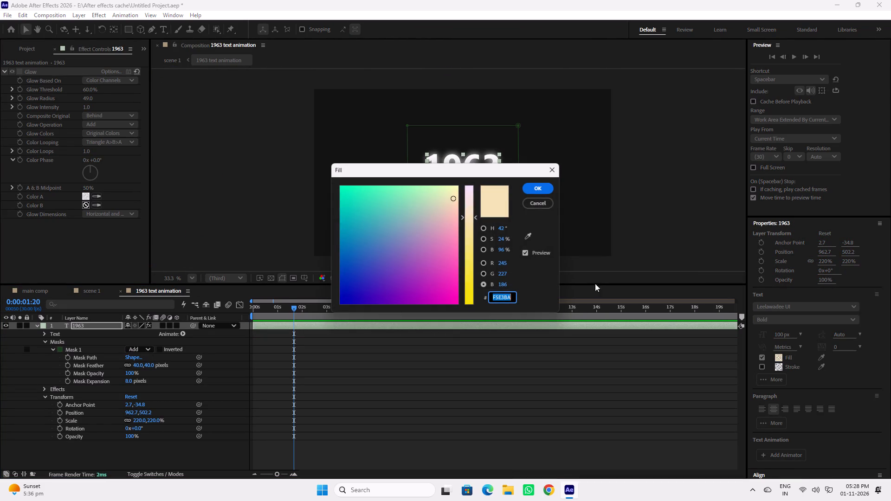
drag(471, 169, 657, 204)
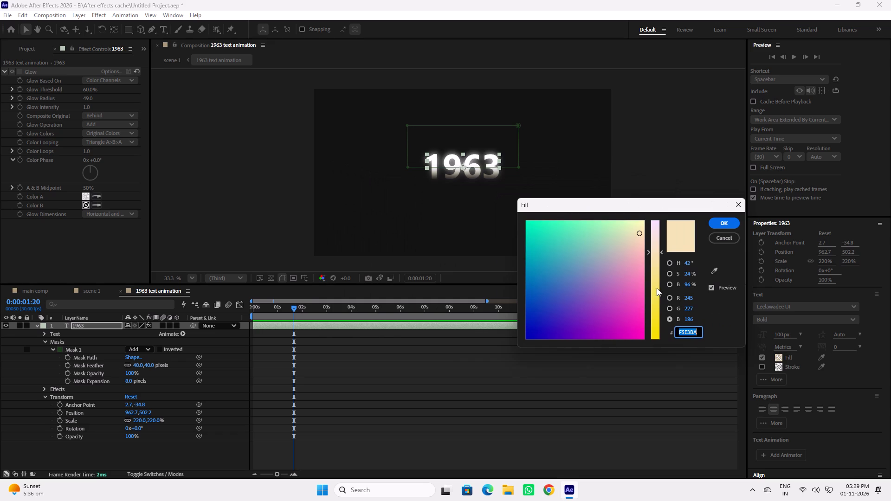
drag(656, 286, 656, 297)
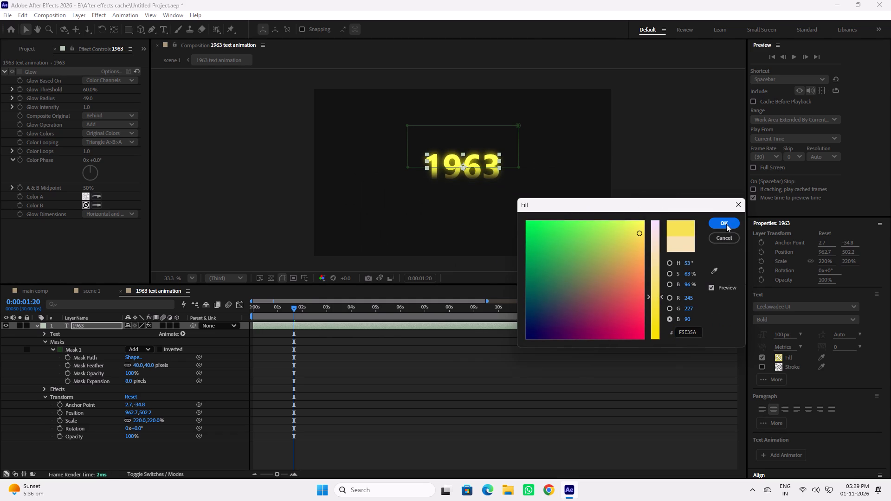
click(726, 224)
click(92, 291)
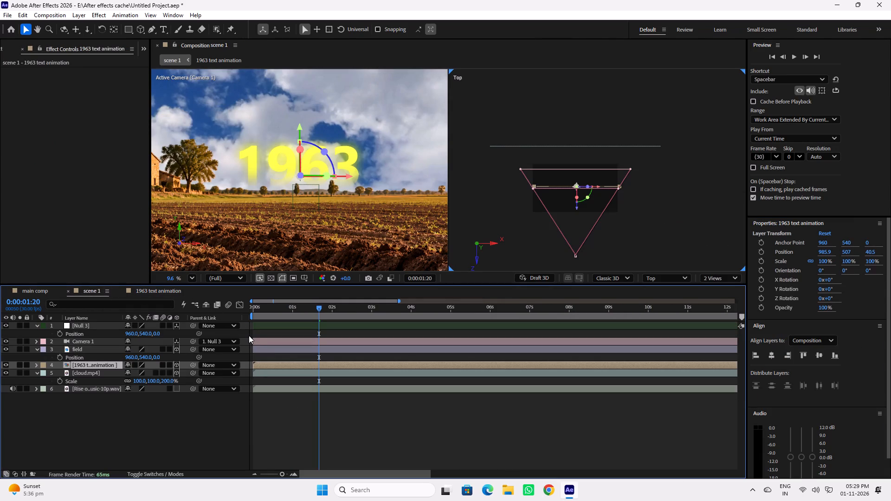
key(ctrl+s)
click(392, 404)
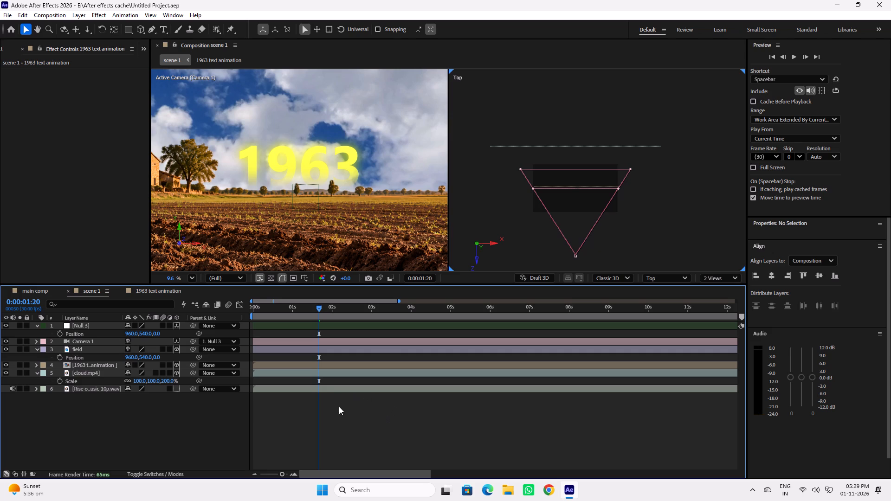
Shift the 1963 text's fill to a deeper golden yellow, about EEC95A.
click(155, 289)
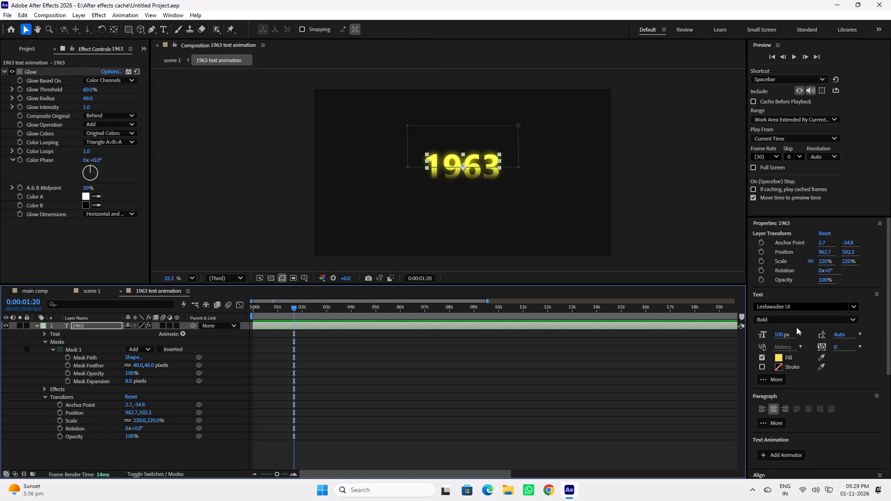
click(781, 359)
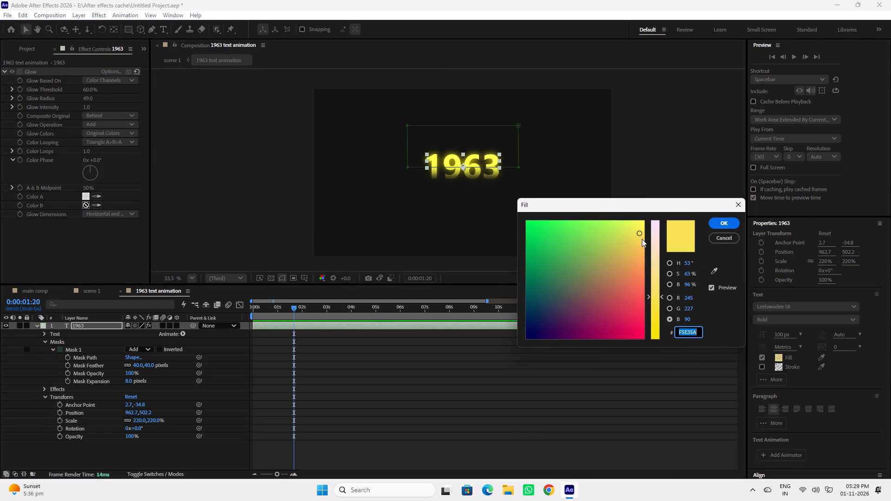
drag(640, 236, 636, 246)
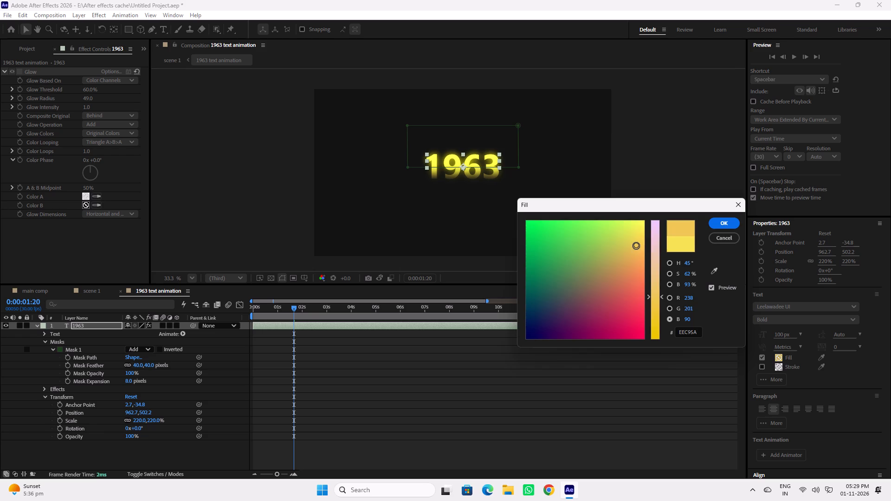
drag(636, 246, 636, 247)
click(721, 226)
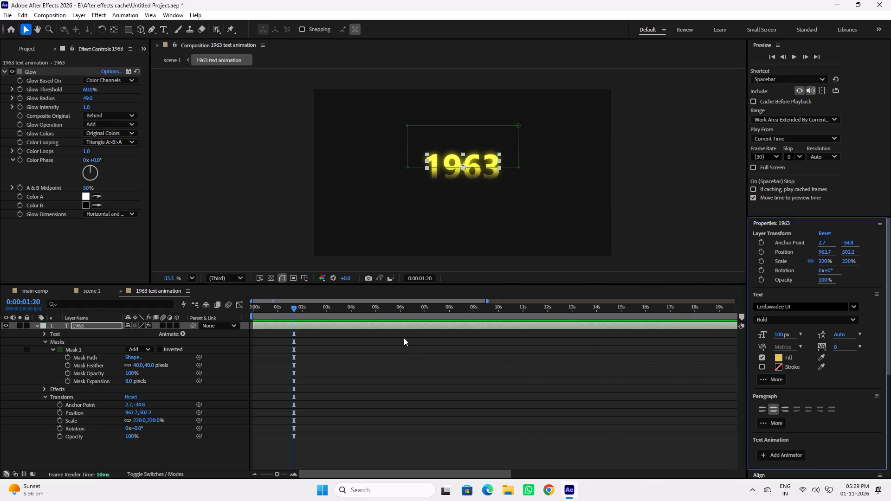
Change the 1963 text's fill to a muted yellow, about CBC65A, view it in scene 1 and save the project.
double_click(420, 327)
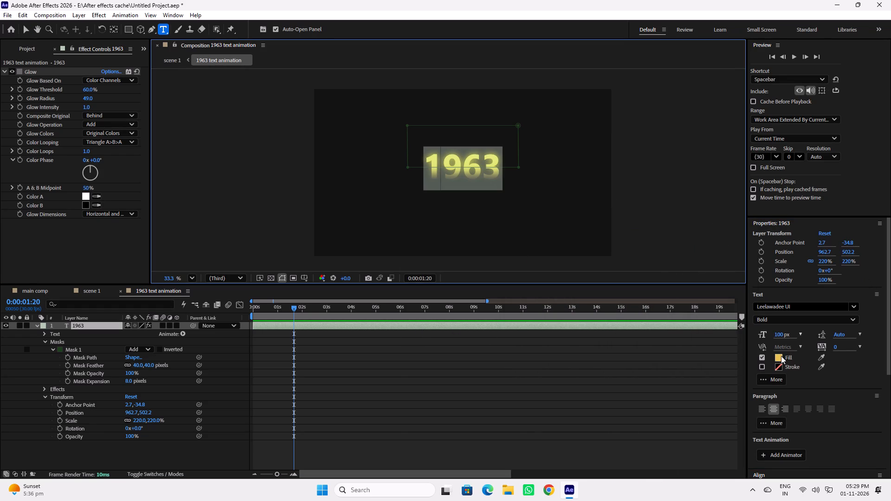
click(781, 356)
drag(640, 248, 644, 231)
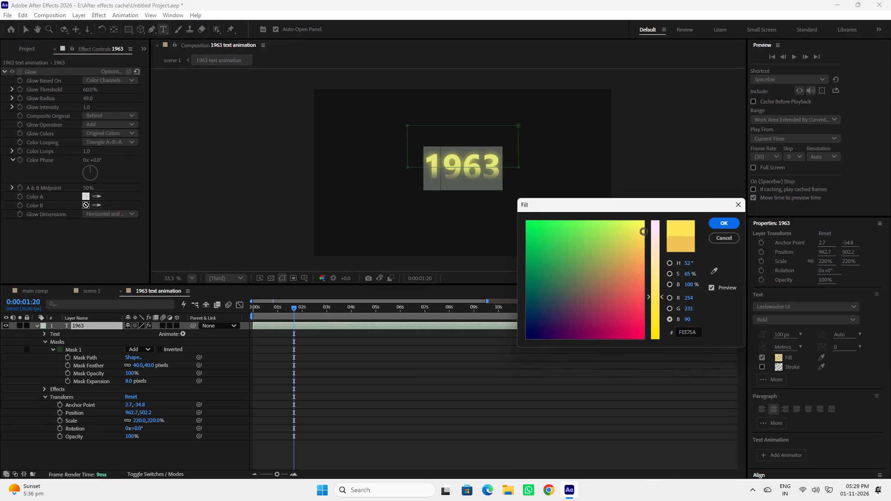
drag(644, 231, 563, 251)
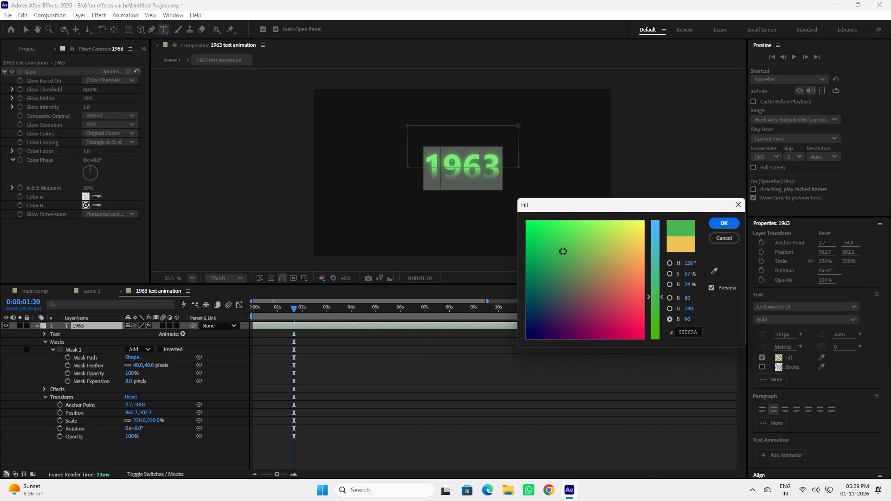
drag(563, 251, 613, 244)
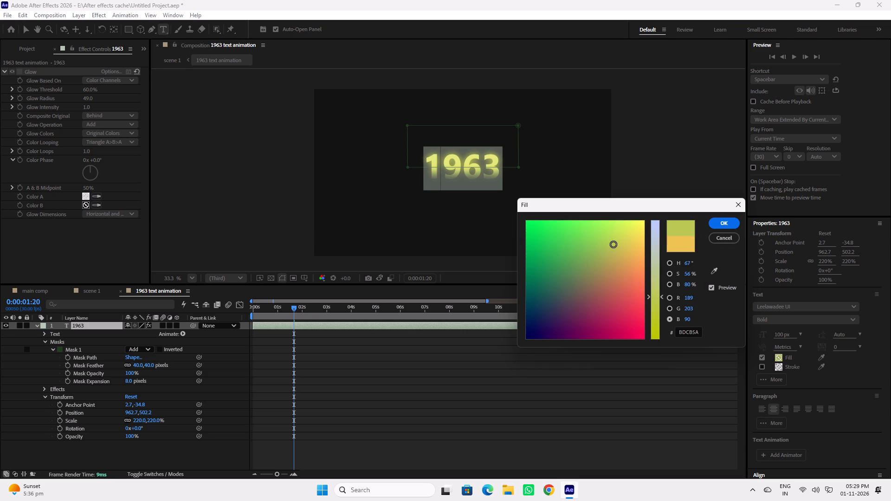
drag(613, 244, 620, 247)
drag(620, 247, 622, 248)
click(726, 225)
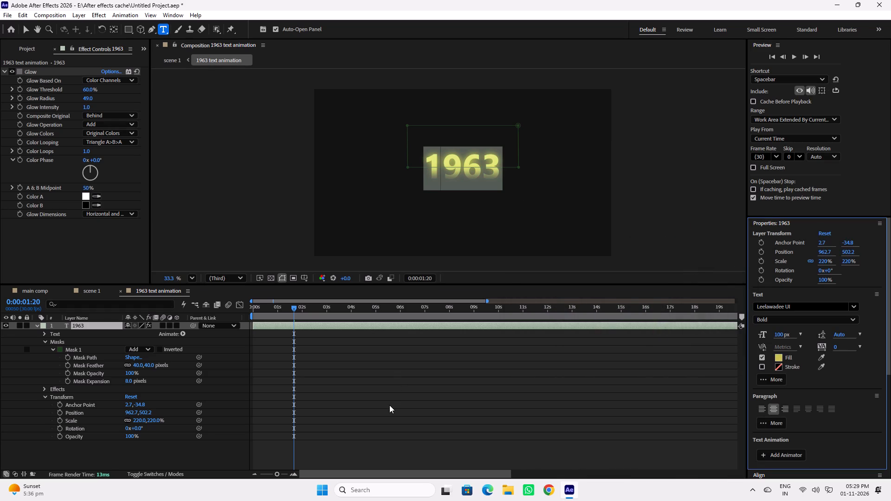
click(389, 405)
click(86, 292)
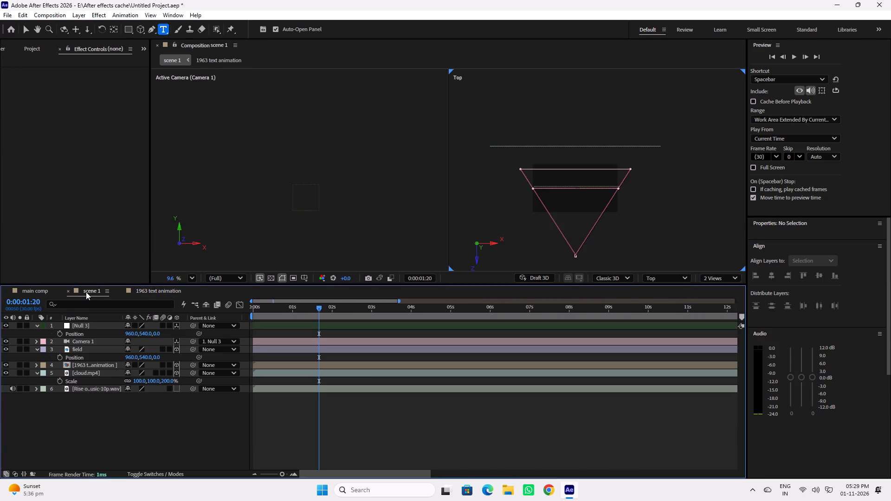
key(ctrl+s)
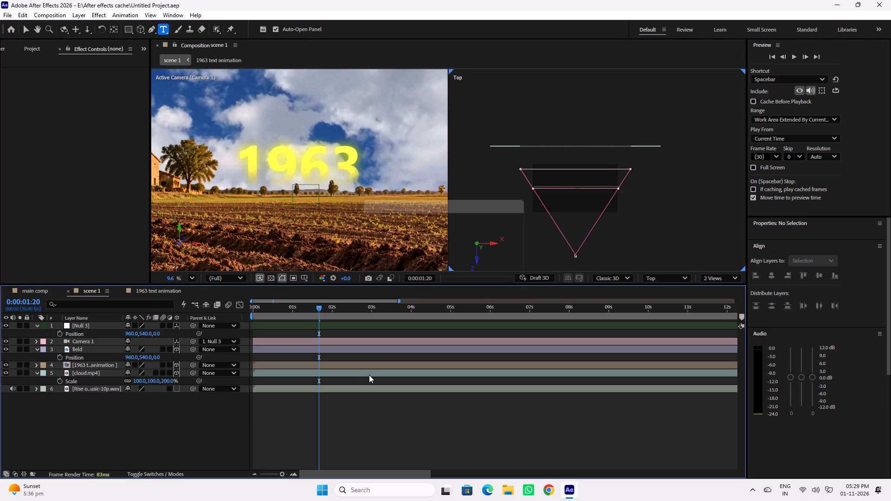
Go to the start of scene 1, examine the whole frame through the active camera and save the project.
drag(312, 308, 262, 308)
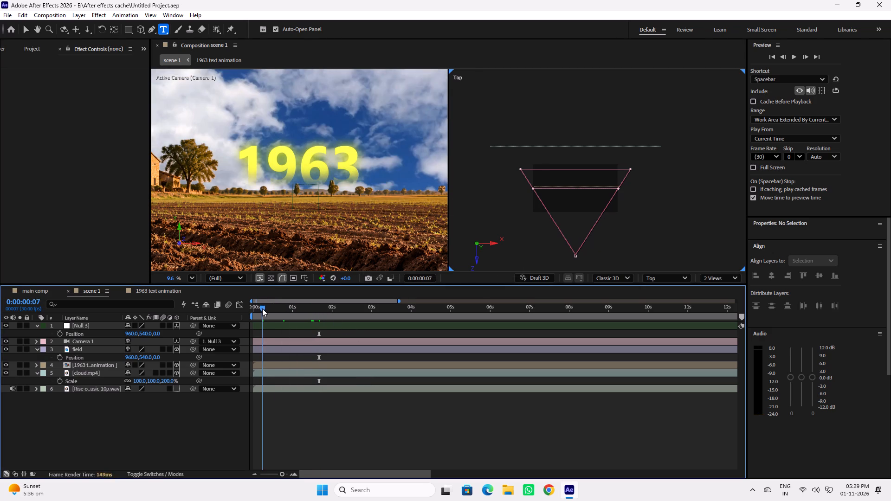
drag(262, 308, 252, 308)
scroll(309, 218, down, 5)
key(space)
key(space)
key(space)
key(space)
key(space)
key(space)
key(space)
key(space)
key(space)
key(space)
key(space)
key(space)
key(space)
key(space)
key(space)
key(space)
drag(291, 229, 298, 207)
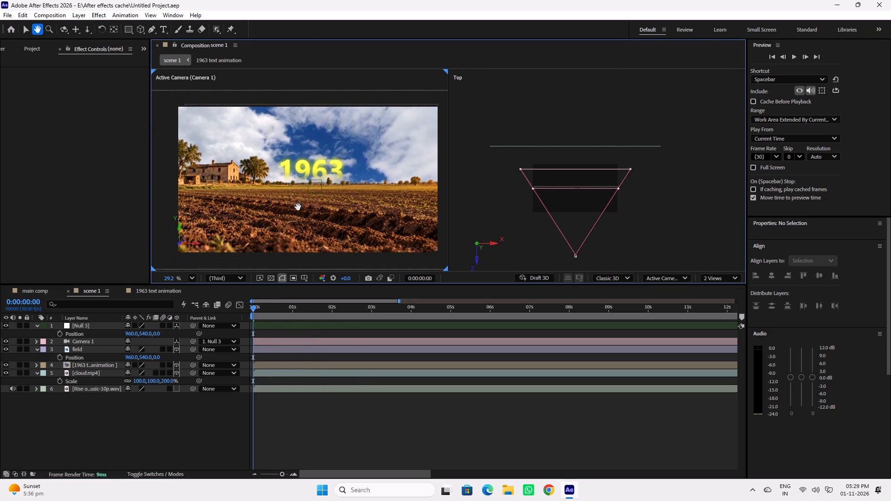
drag(298, 207, 294, 208)
scroll(303, 209, up, 2)
scroll(303, 209, down, 1)
key(ctrl+s)
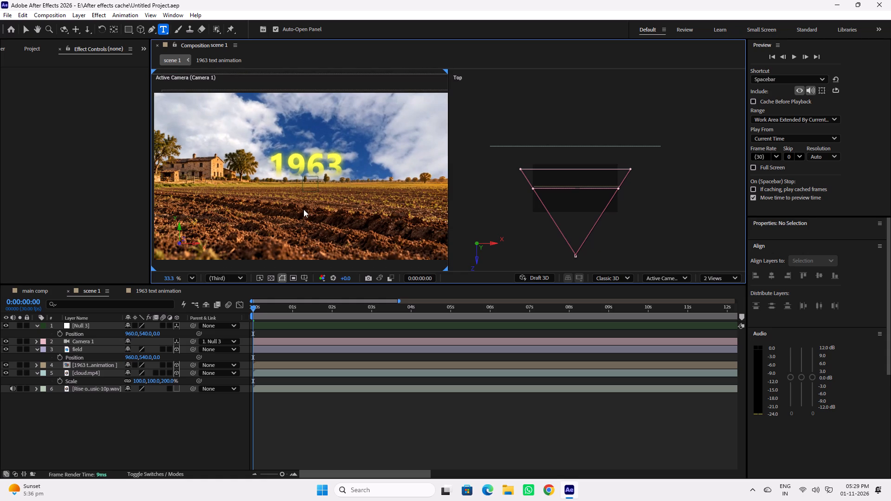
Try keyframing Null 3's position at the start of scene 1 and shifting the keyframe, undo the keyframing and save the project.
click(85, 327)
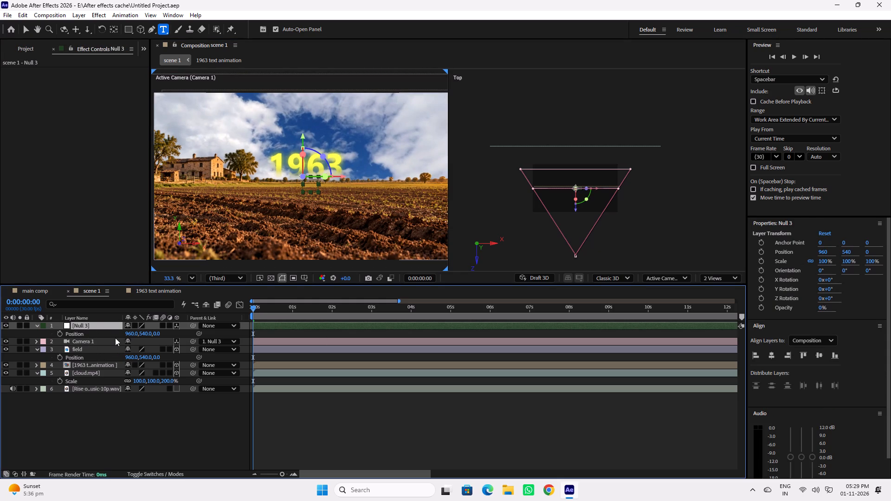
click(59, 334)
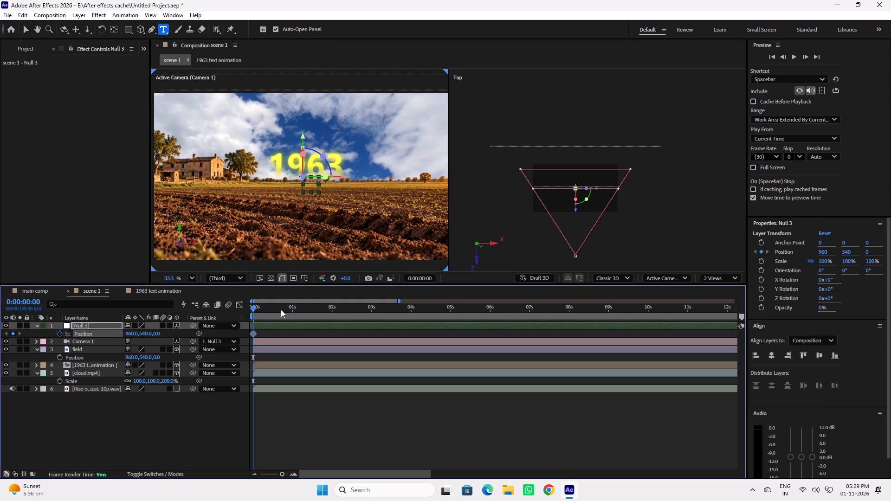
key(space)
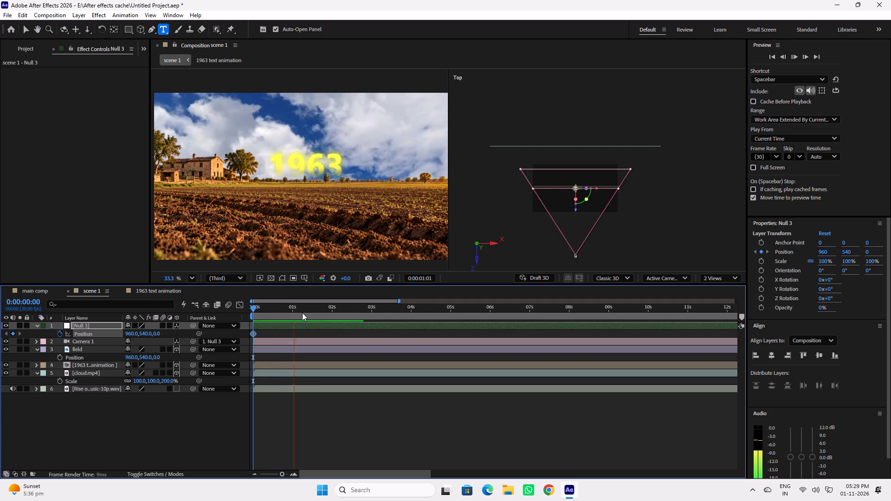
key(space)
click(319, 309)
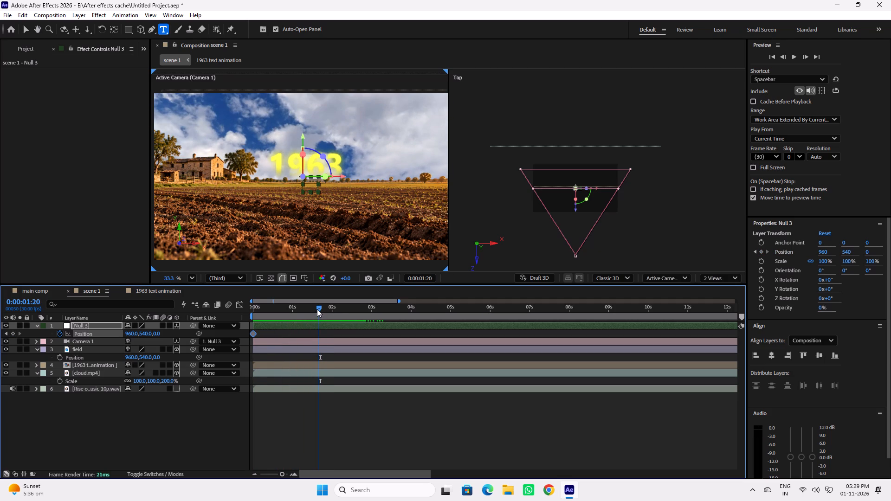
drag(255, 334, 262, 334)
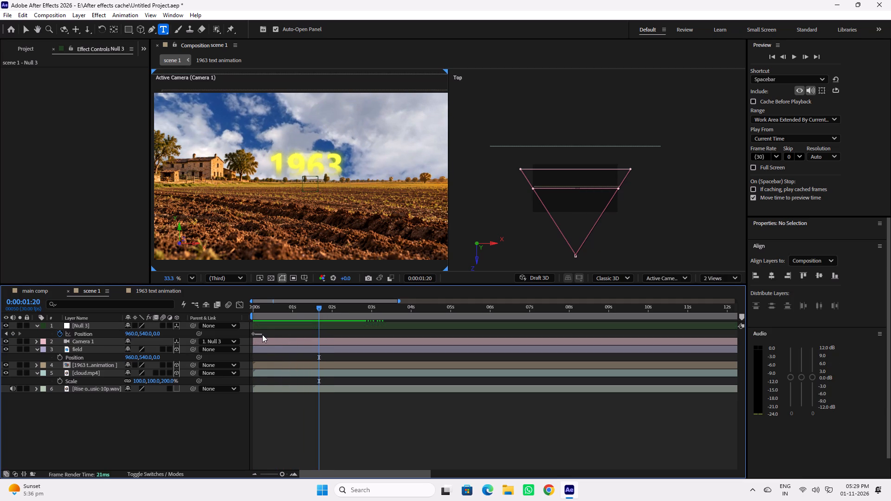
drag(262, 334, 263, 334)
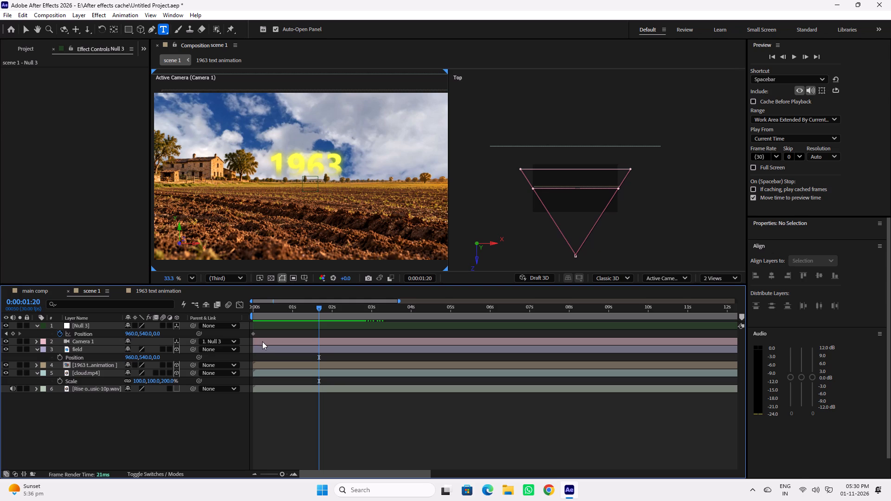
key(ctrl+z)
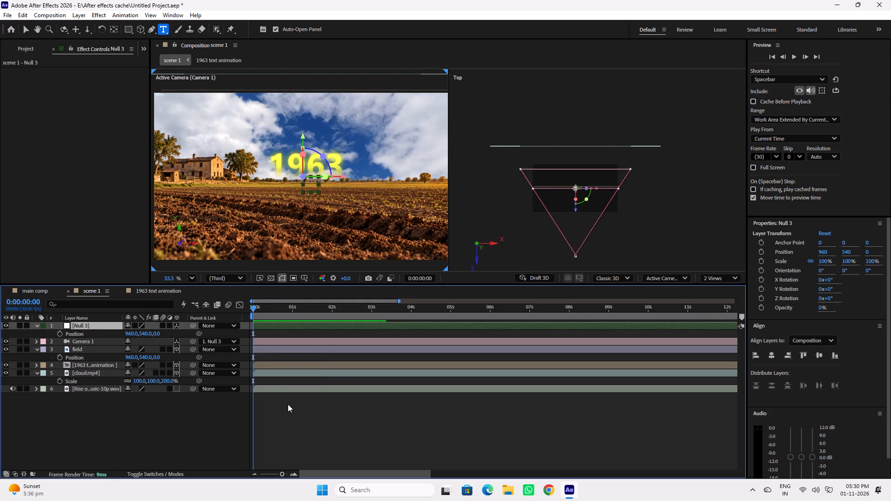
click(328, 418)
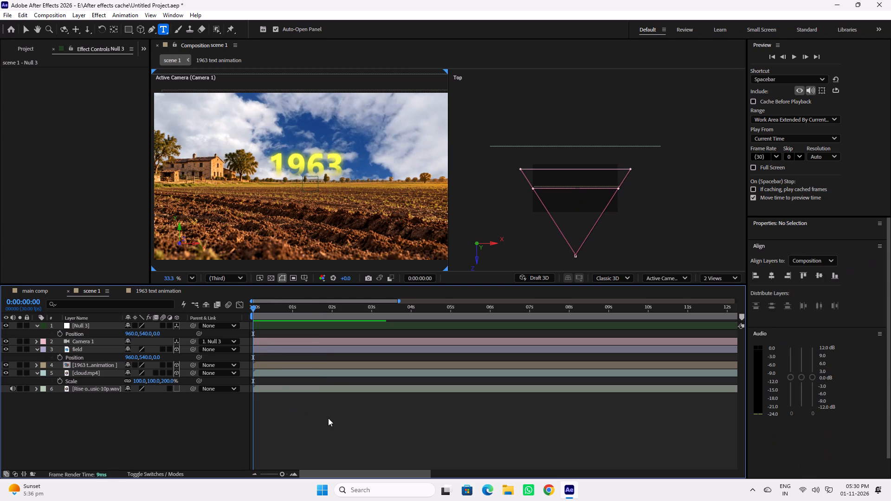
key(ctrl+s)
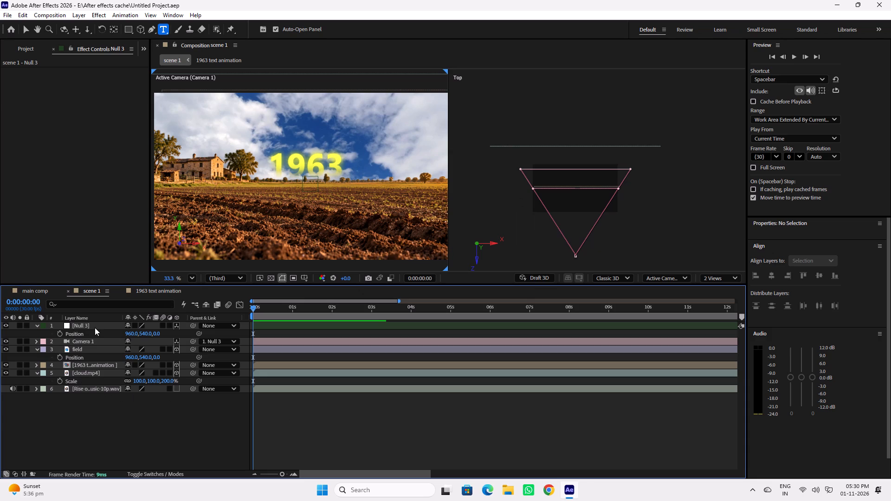
Collapse the field and cloud layers' properties and set Null 3's Z position to 721 to bring the camera closer to the text.
click(37, 353)
click(38, 367)
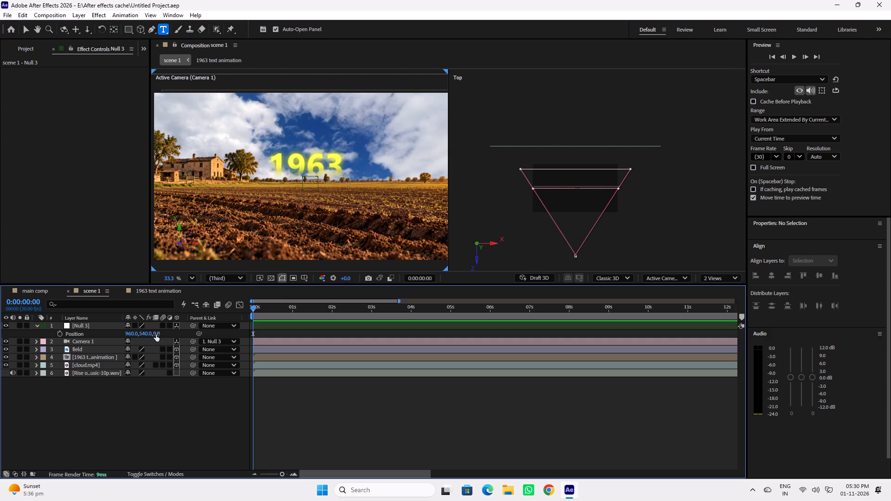
drag(158, 334, 536, 422)
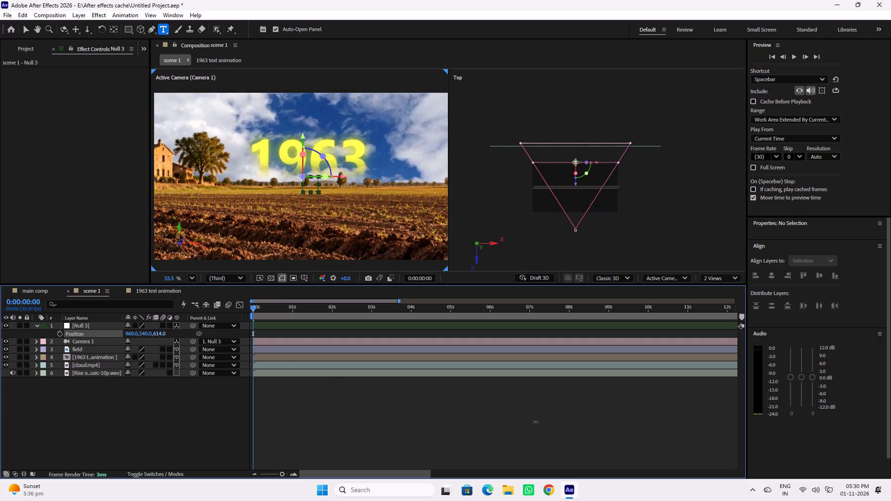
drag(536, 422, 676, 442)
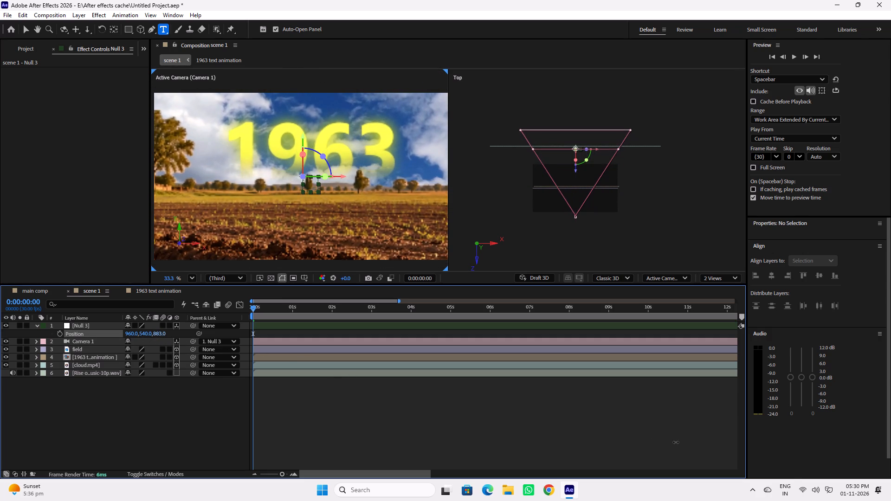
drag(676, 442, 608, 450)
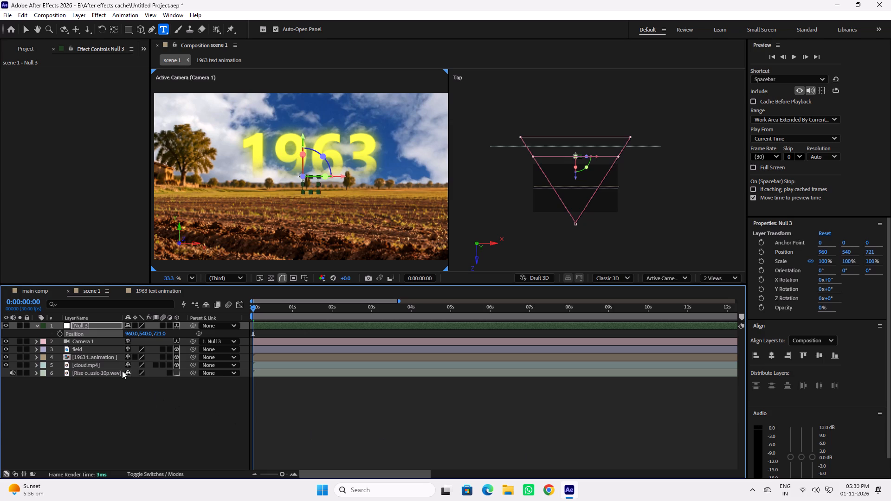
Add a position keyframe to the 1963 text animation layer and place it at 0:00:01:17.
click(90, 356)
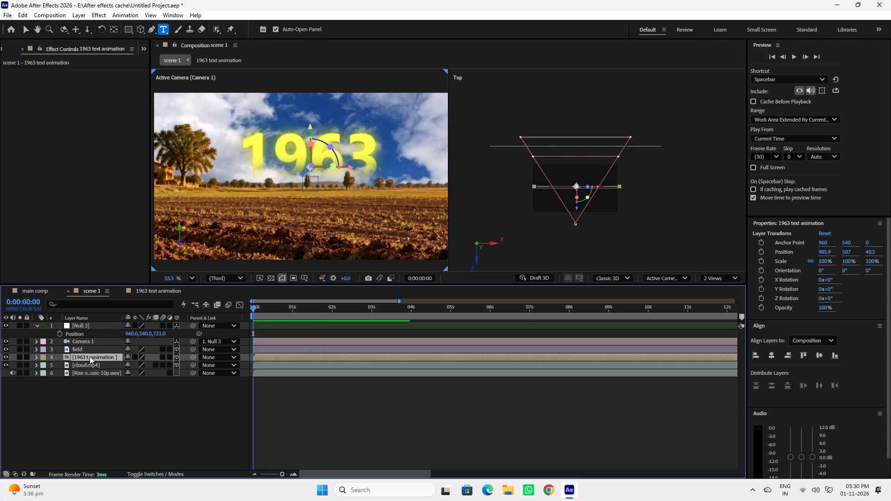
key(p)
click(59, 366)
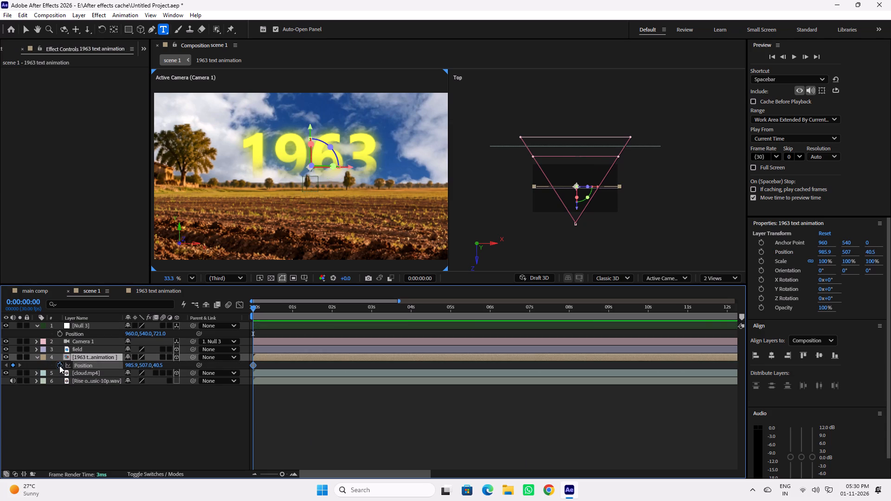
key(space)
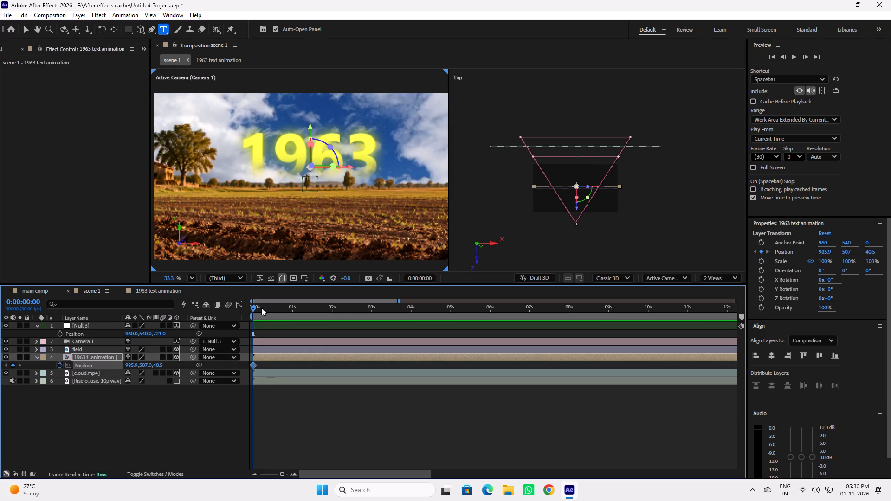
key(space)
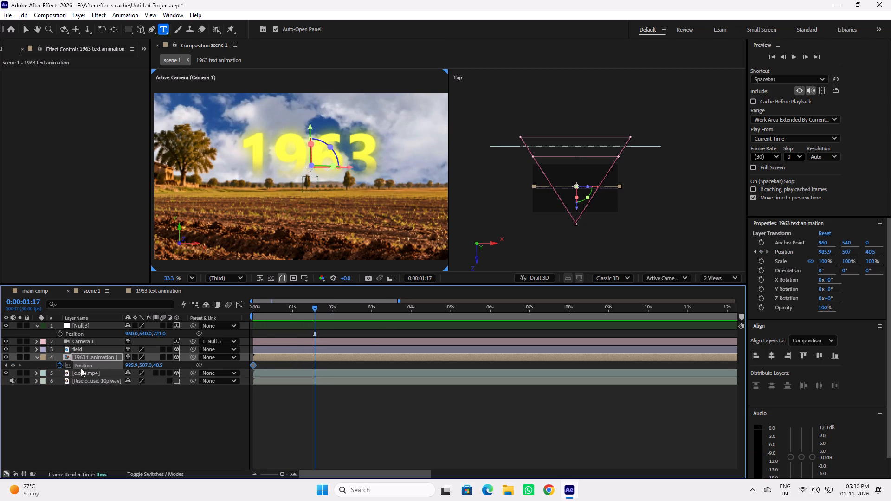
drag(252, 366, 300, 370)
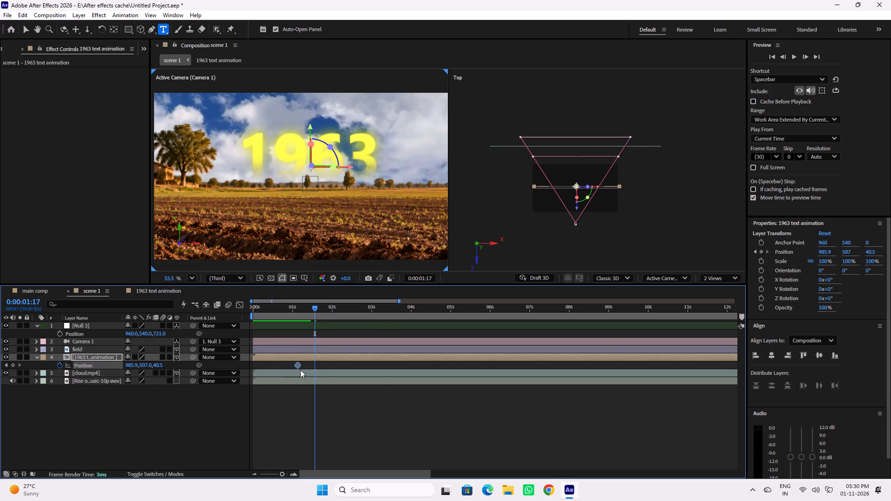
drag(300, 370, 311, 371)
At 0:00:00:00, lower the 1963 text animation layer to Y position 699 behind the field and preview the rising motion.
drag(269, 307, 260, 309)
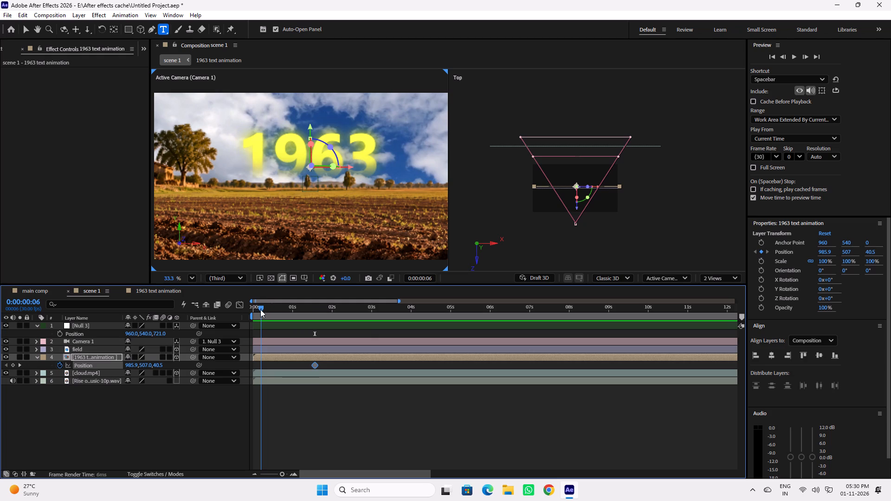
drag(260, 309, 257, 309)
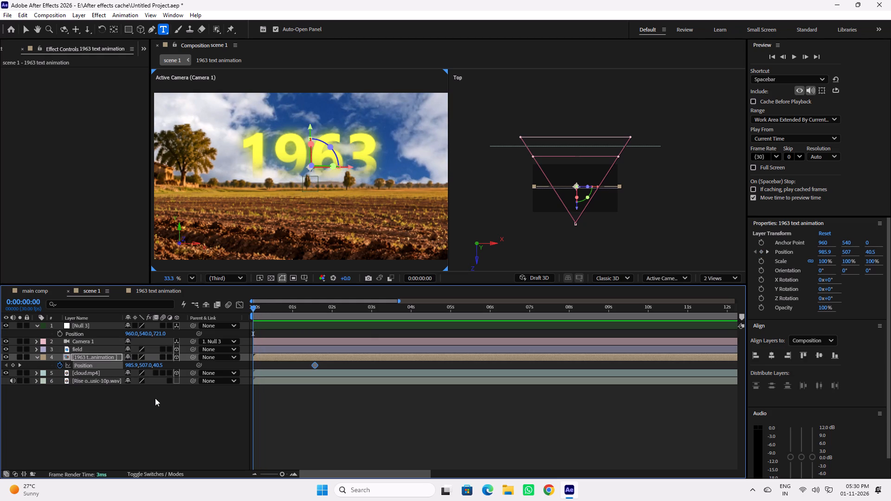
drag(129, 367, 138, 368)
key(ctrl+z)
drag(145, 366, 189, 381)
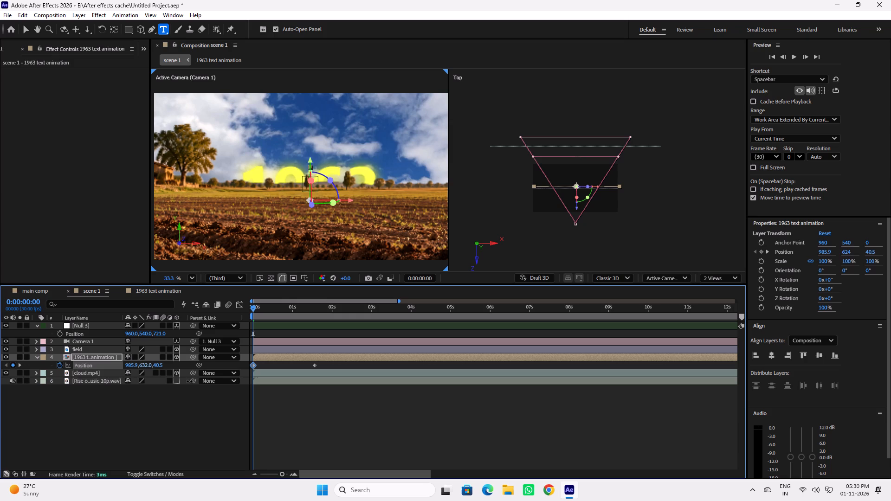
drag(189, 381, 211, 390)
key(space)
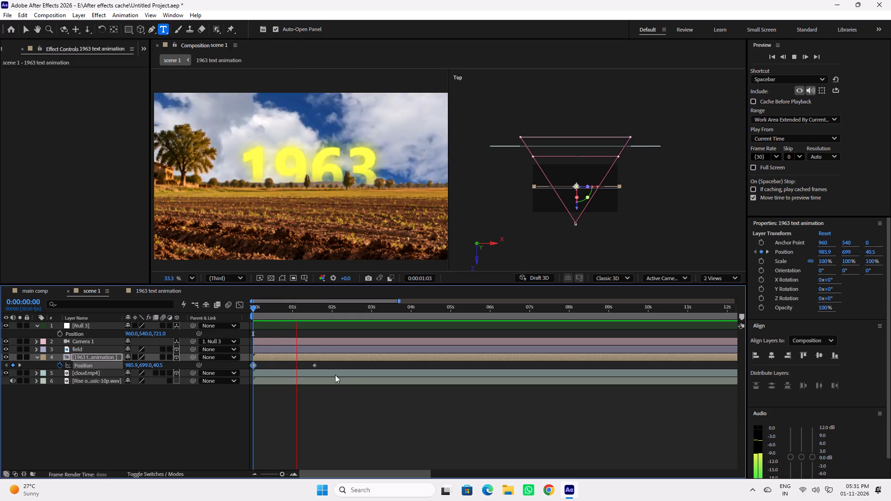
key(space)
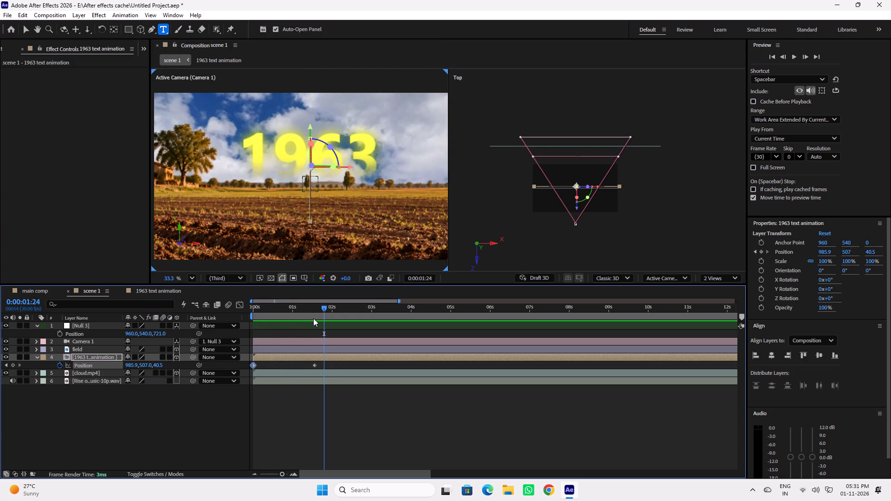
At 0:00:01:17, set the 1963 text animation layer's Y position to 525 and save the project.
click(324, 308)
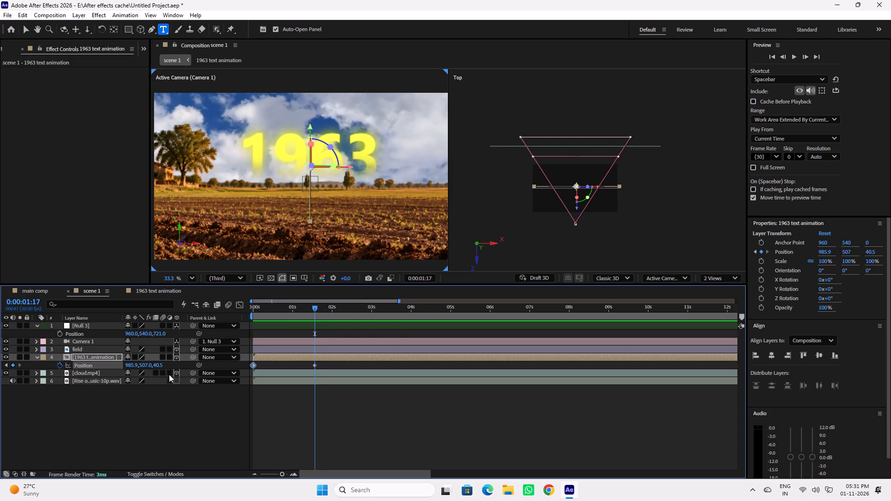
click(129, 365)
key(ctrl+z)
drag(142, 365, 158, 368)
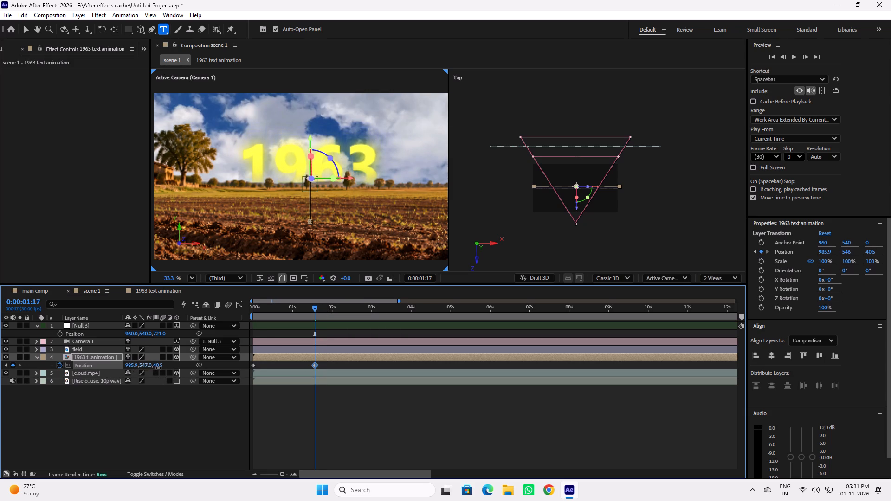
drag(158, 368, 147, 369)
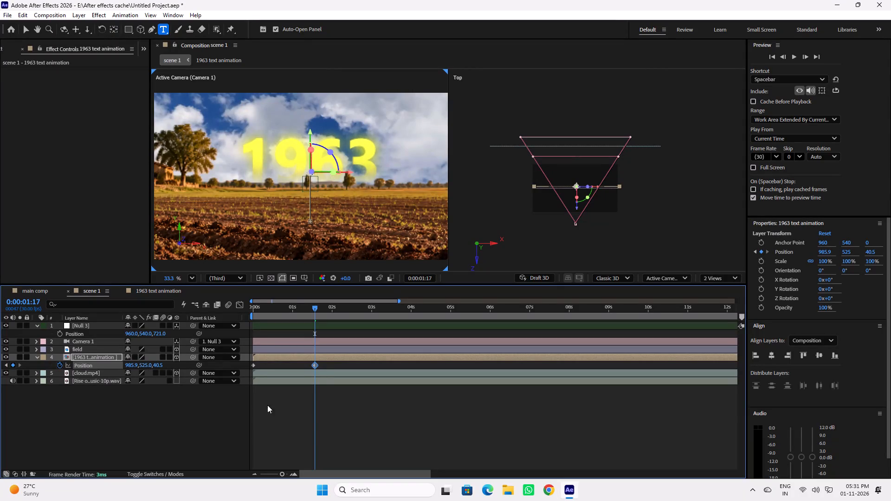
click(372, 435)
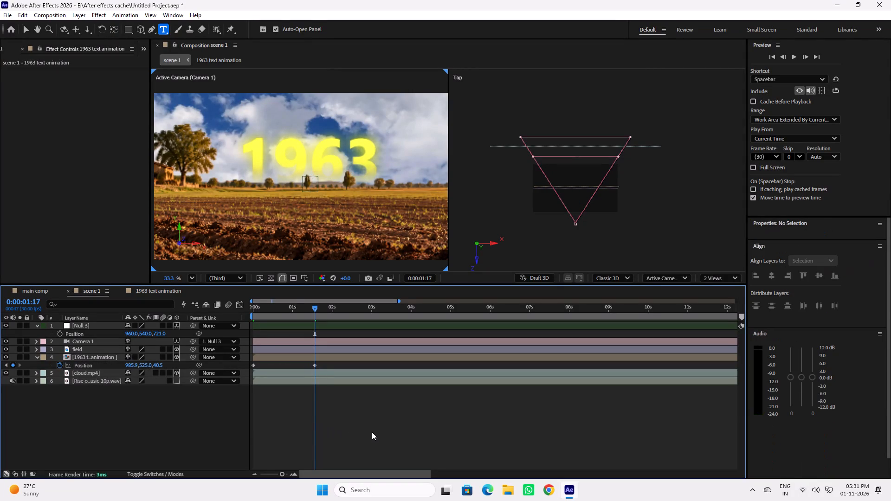
key(ctrl+s)
Switch the composition view to Full resolution, preview the 1963 text rising from the start of scene 1, and save.
click(223, 279)
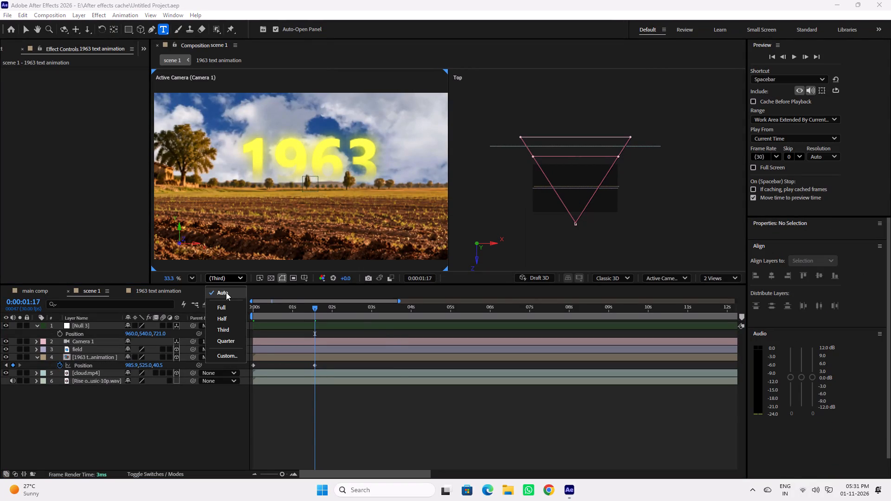
click(226, 306)
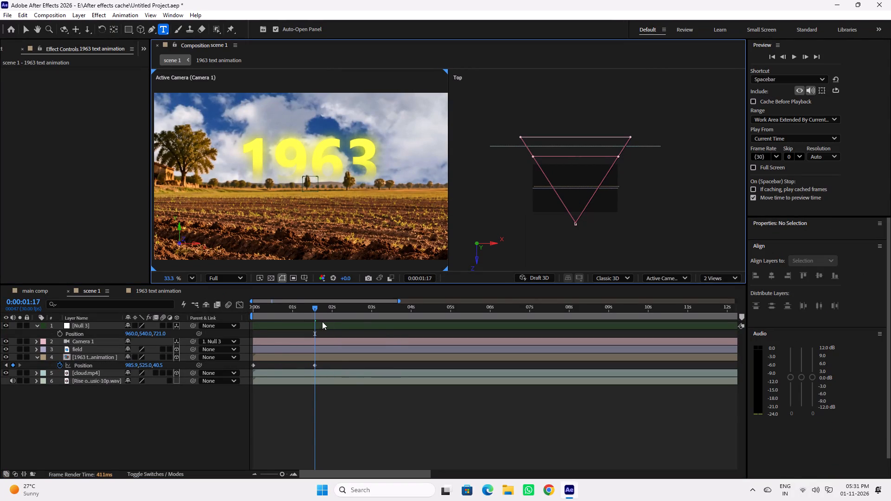
drag(303, 309, 249, 309)
key(space)
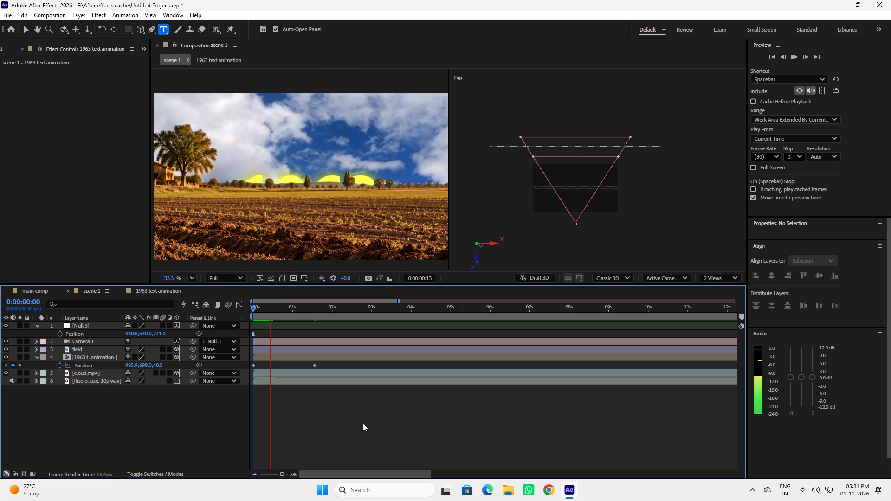
key(space)
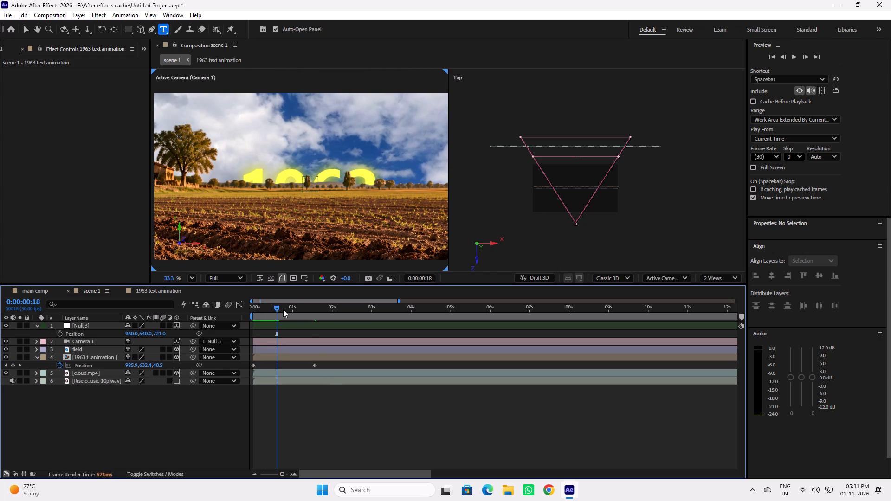
drag(277, 309, 308, 312)
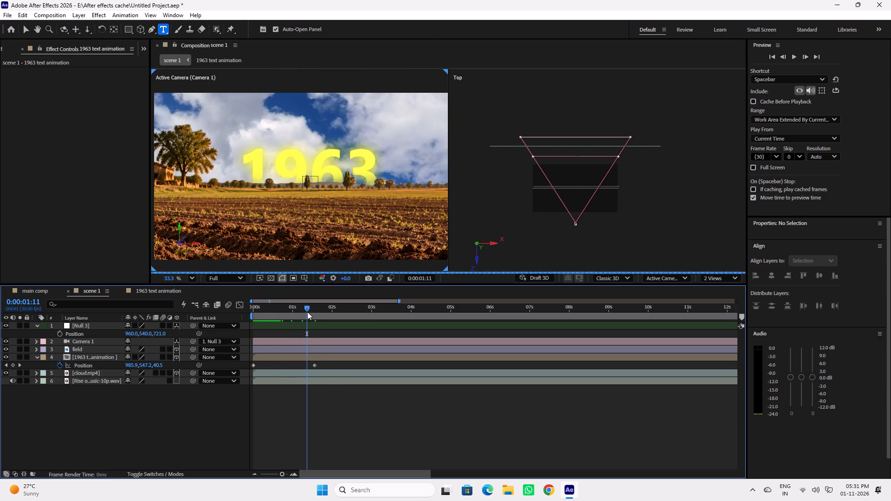
key(ctrl+s)
drag(287, 310, 248, 309)
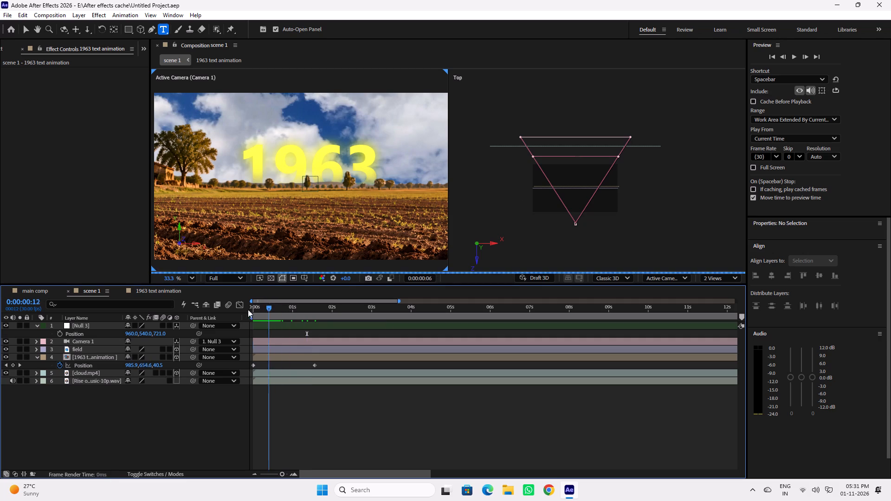
drag(248, 309, 232, 309)
key(space)
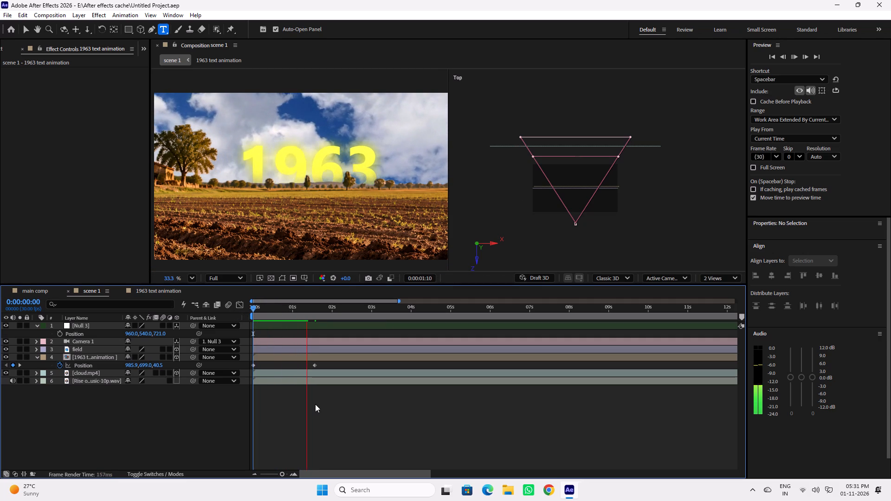
key(space)
key(space)
key(space)
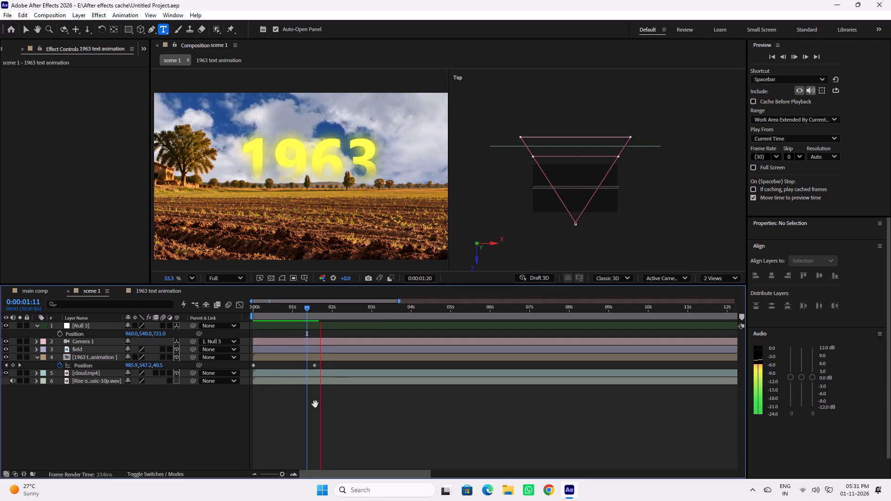
key(space)
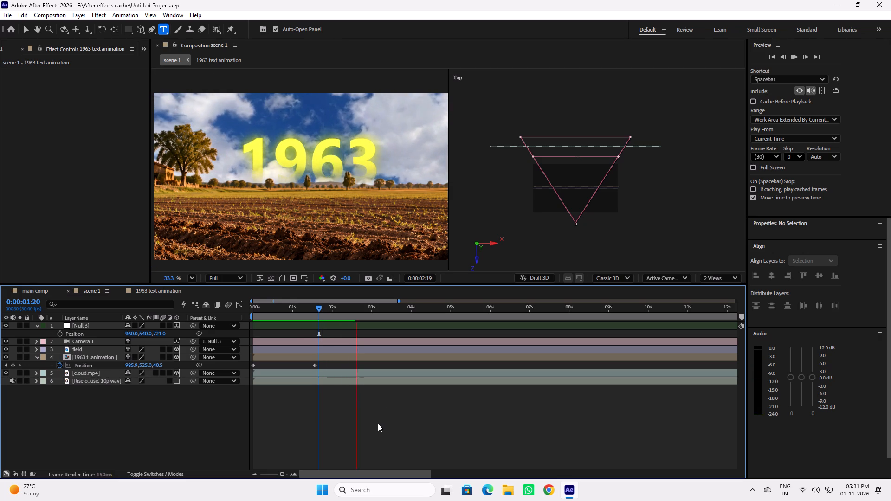
Replay the opening of scene 1 several times to judge the timing of the 1963 text's rise, saving in between.
drag(282, 309, 220, 311)
key(space)
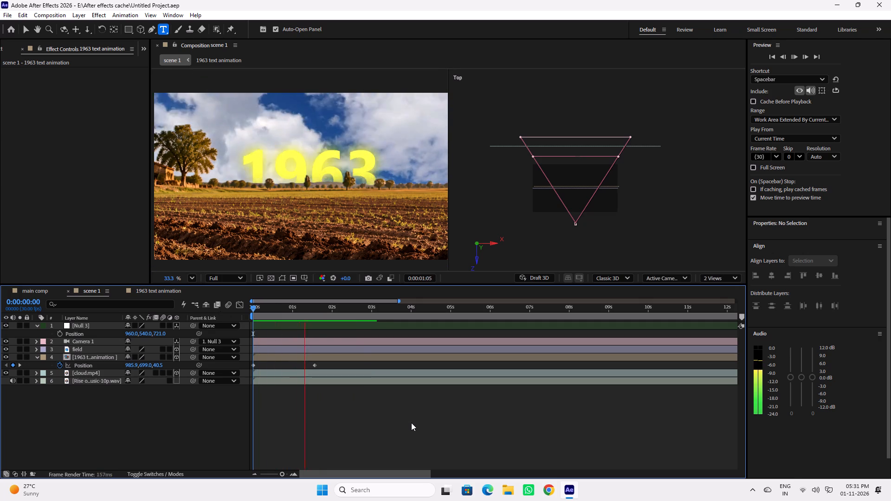
key(space)
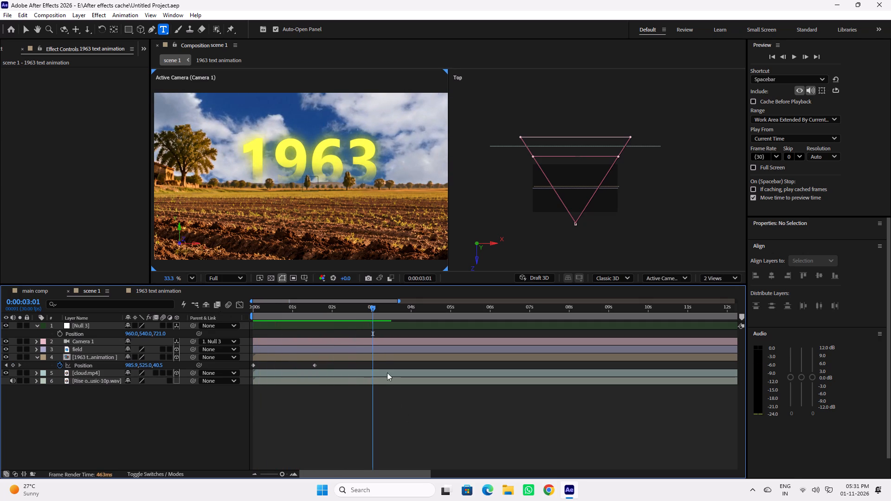
drag(361, 311, 323, 312)
key(space)
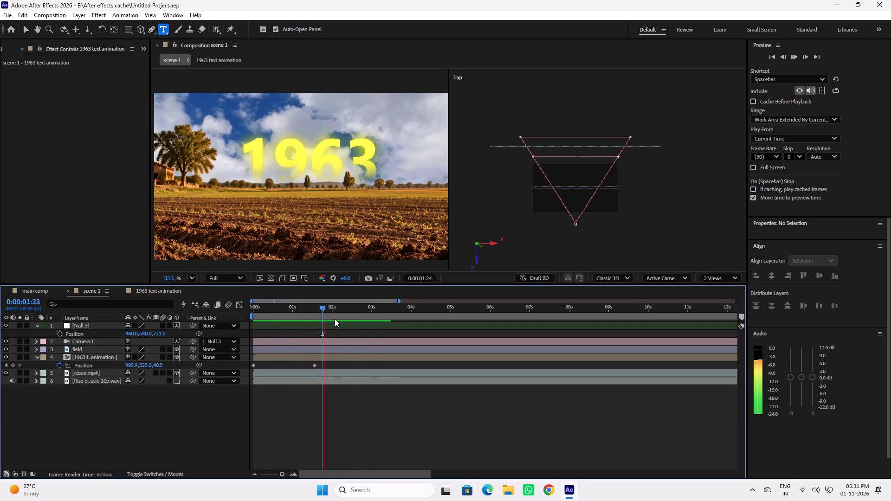
key(space)
drag(288, 309, 246, 310)
key(space)
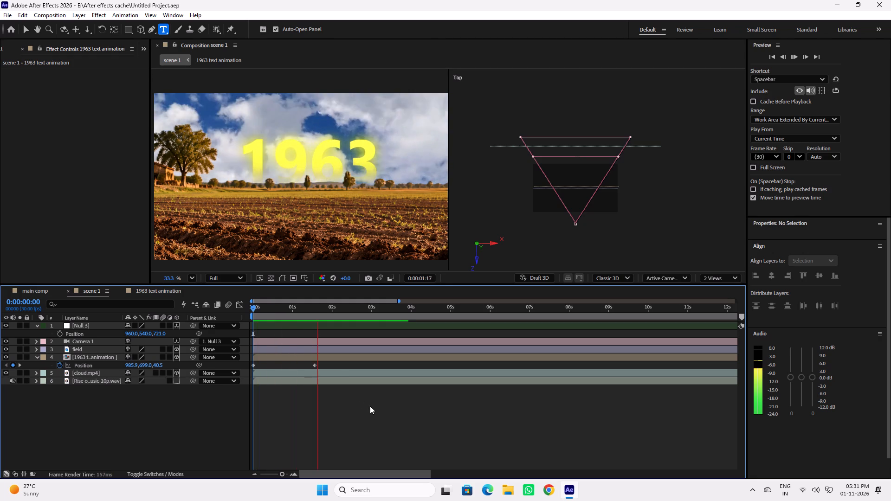
key(space)
key(ctrl+s)
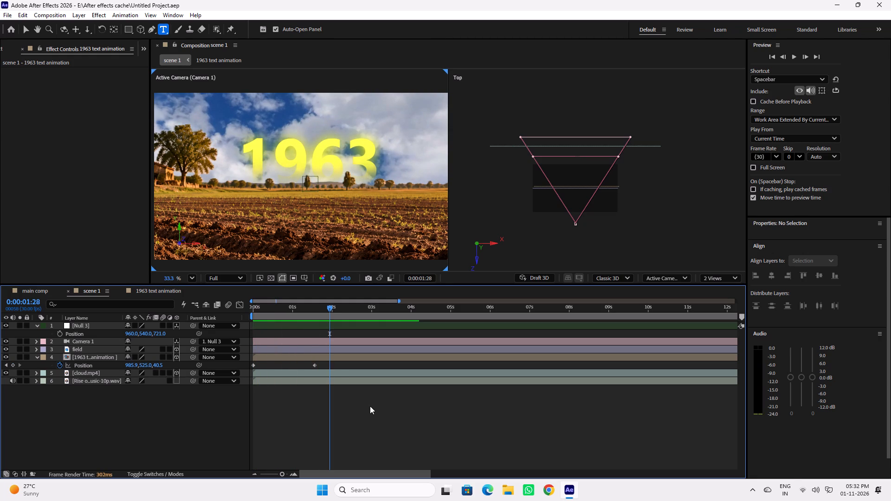
key(space)
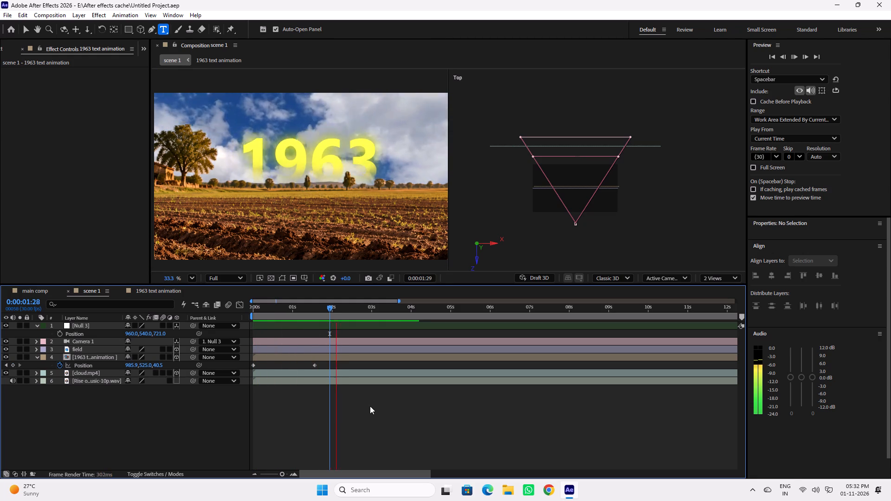
key(space)
drag(329, 308, 324, 309)
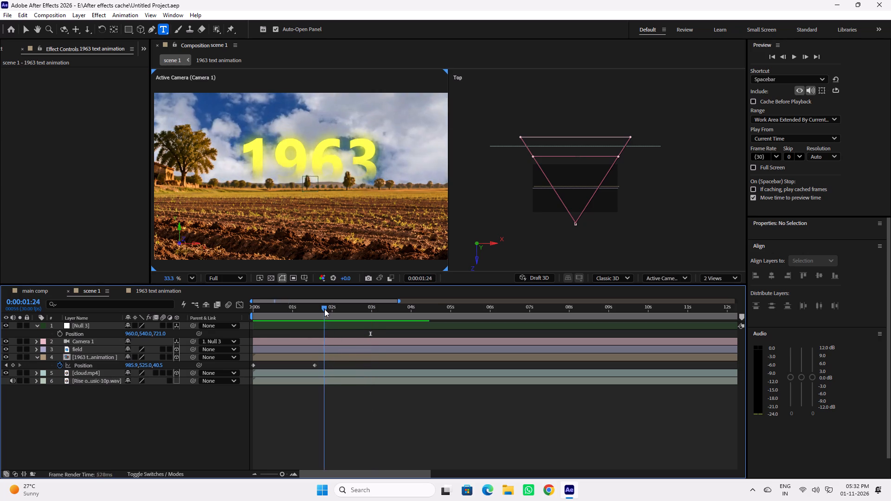
drag(324, 309, 258, 315)
key(space)
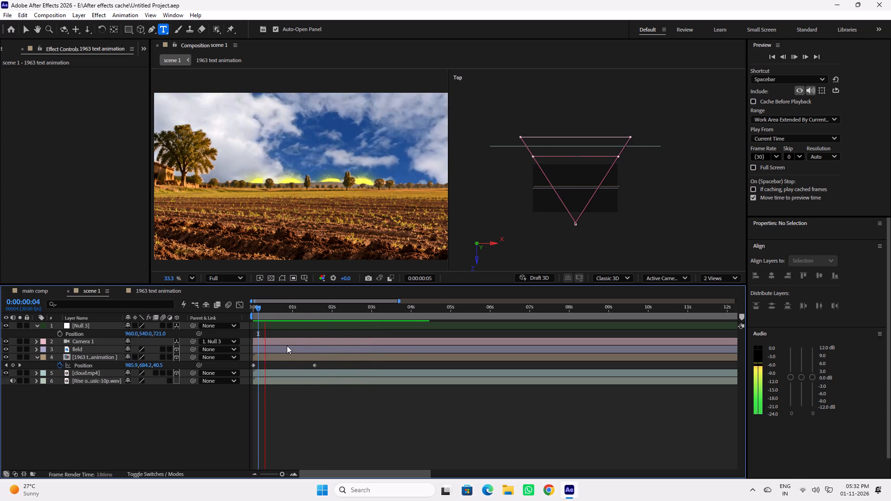
key(space)
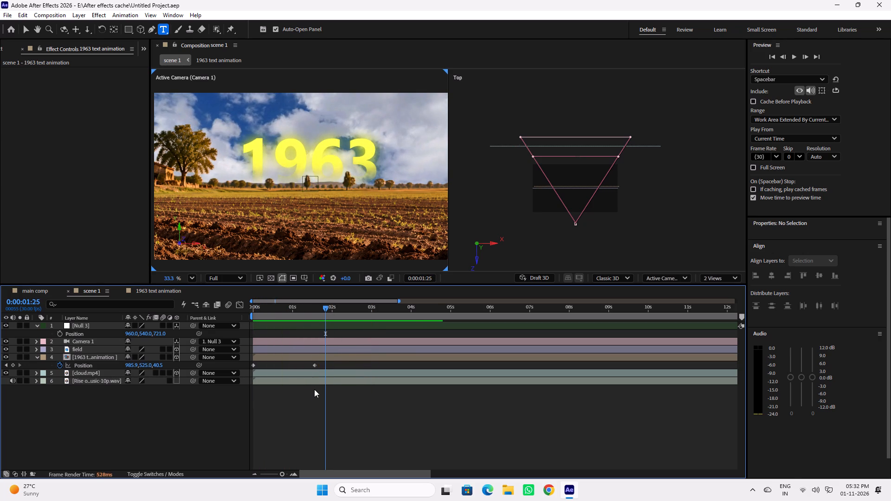
drag(320, 309, 251, 313)
key(space)
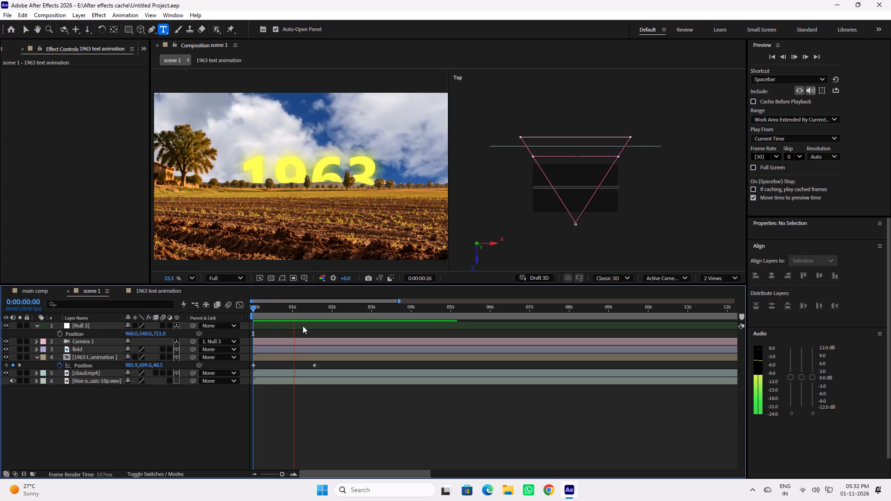
key(space)
Move the 1963 text animation layer's ending position keyframe earlier to about 0:00:01:07 and check the frames after it.
drag(315, 366, 308, 366)
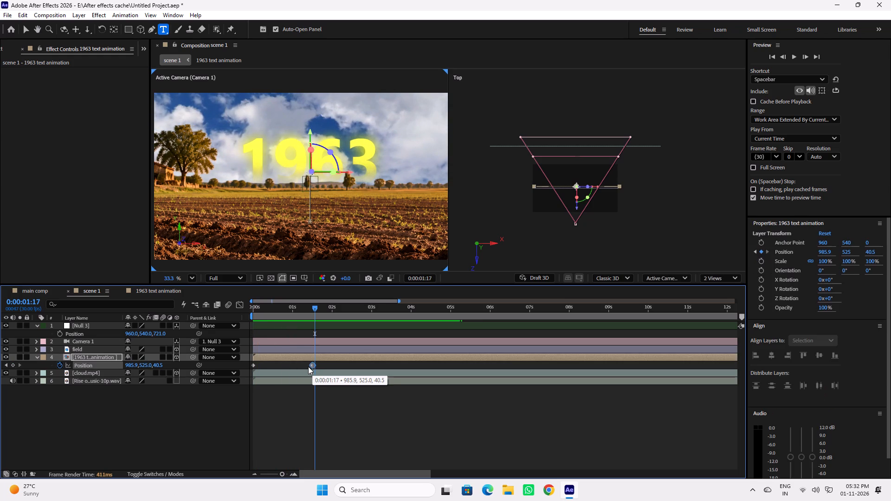
drag(308, 366, 302, 367)
click(305, 307)
key(space)
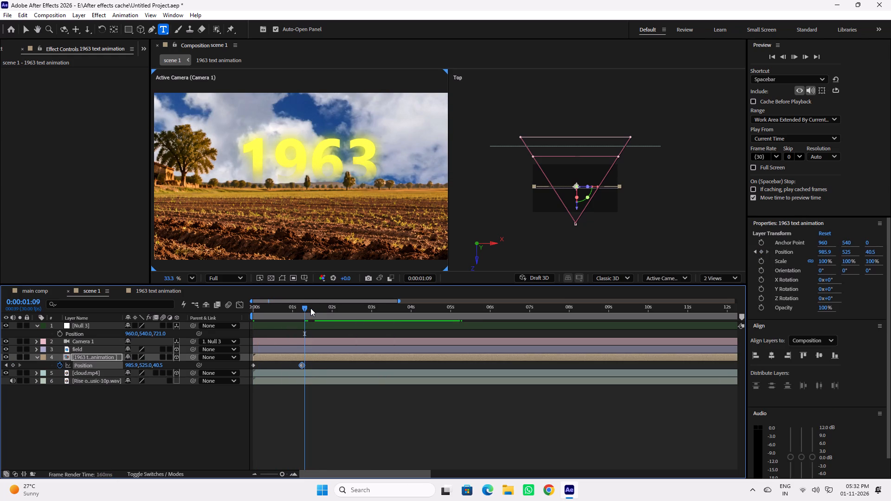
click(317, 309)
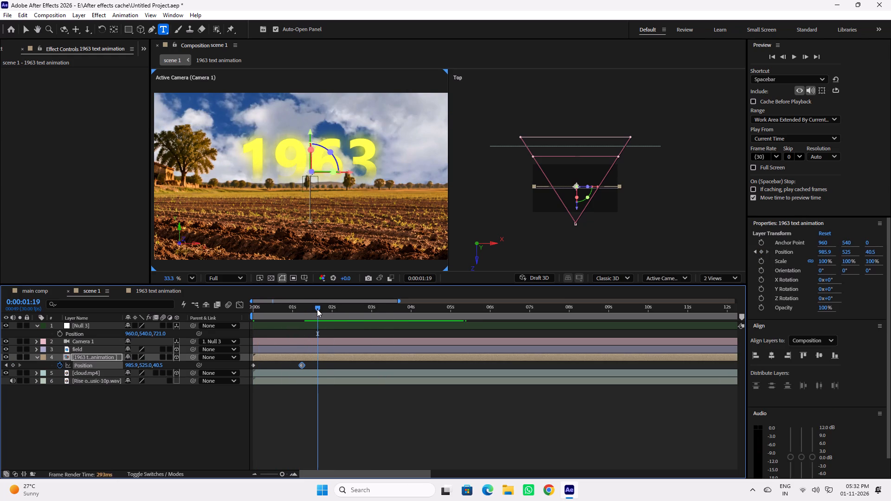
Set the composition view's resolution to Auto and preview the shortened text rise from the start.
click(232, 277)
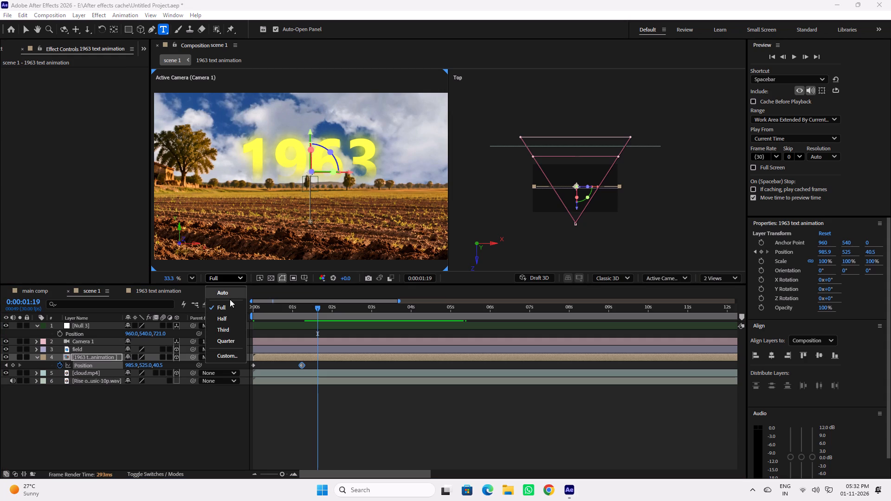
click(228, 295)
drag(294, 309, 244, 308)
key(space)
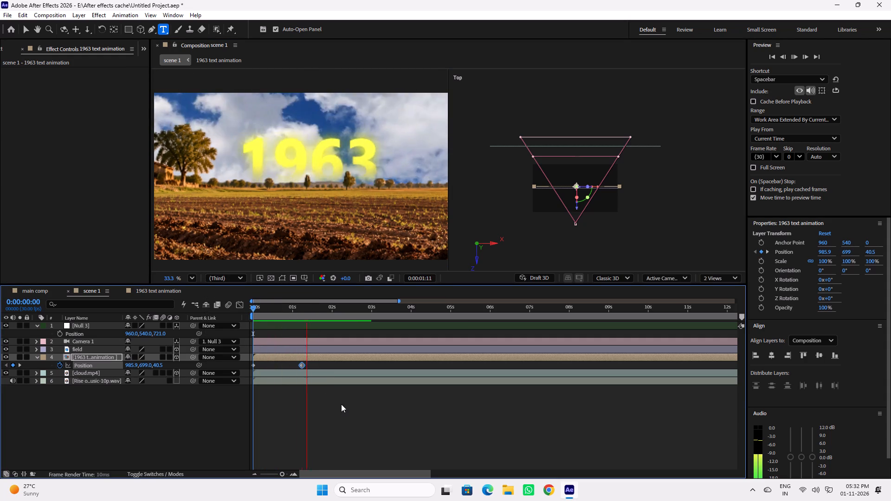
key(space)
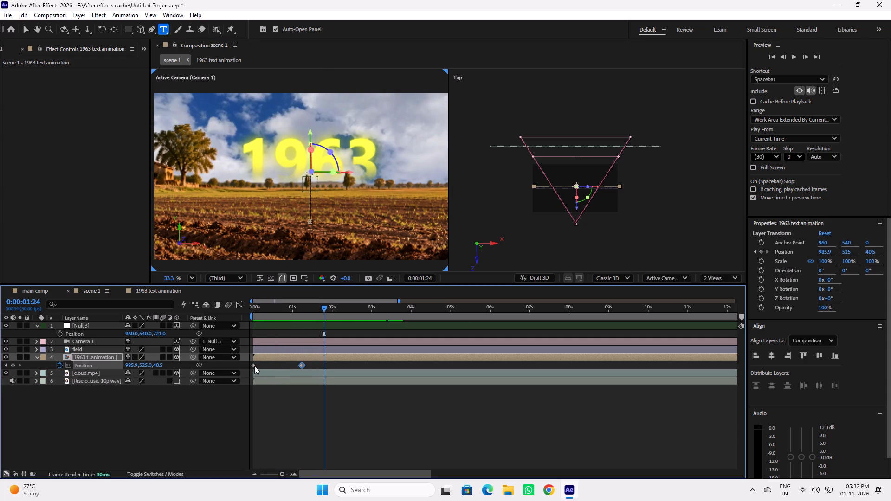
Move the 1963 text animation layer's first position keyframe to about 0:00:00:05 and preview the rise from the start.
drag(254, 366, 261, 366)
drag(265, 311, 237, 312)
key(space)
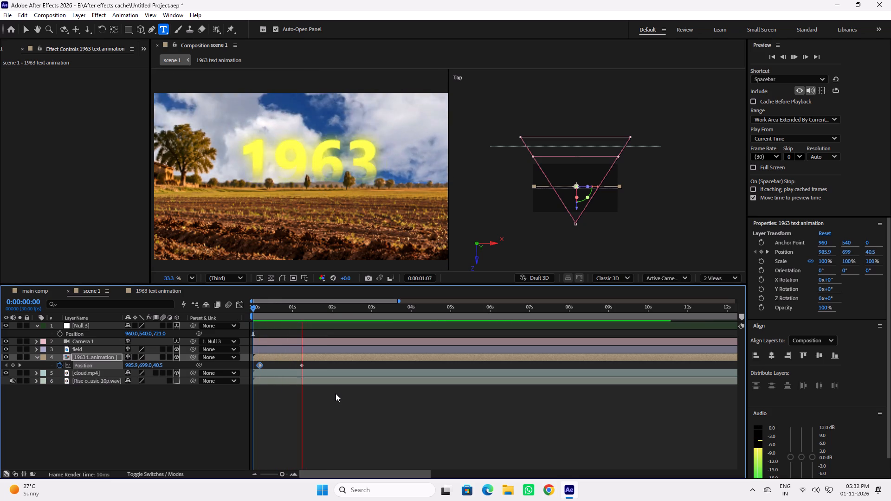
key(space)
Apply Easy Ease to both position keyframes of the 1963 text animation layer.
drag(310, 364, 253, 369)
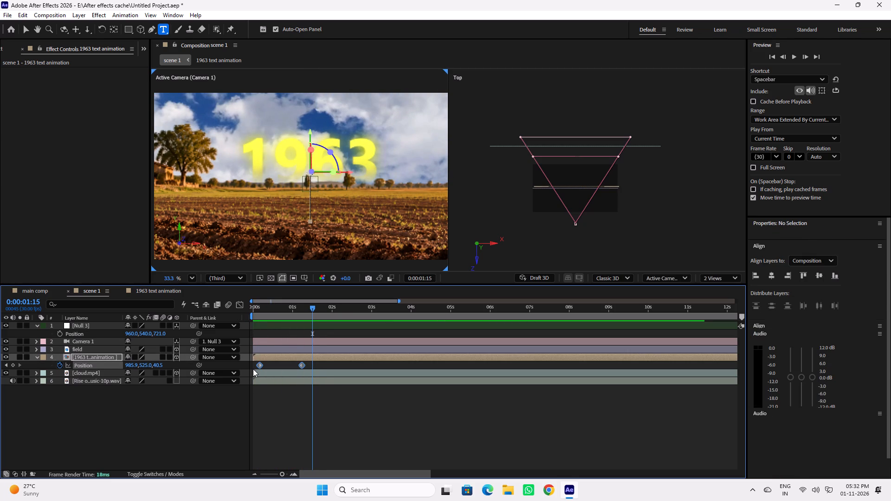
key(F9)
In the speed graph, pull the ending position keyframe's ease handle far toward the start, preview the rise and save the project.
click(239, 308)
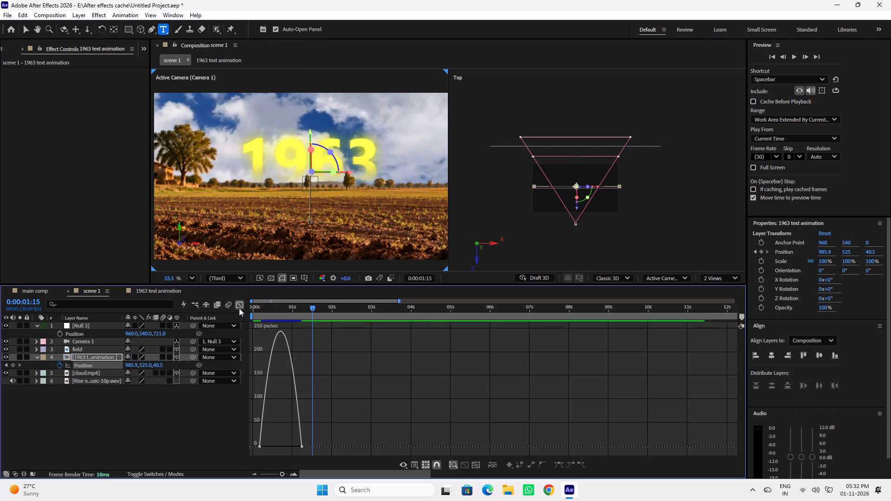
drag(331, 437, 283, 456)
drag(294, 447, 272, 447)
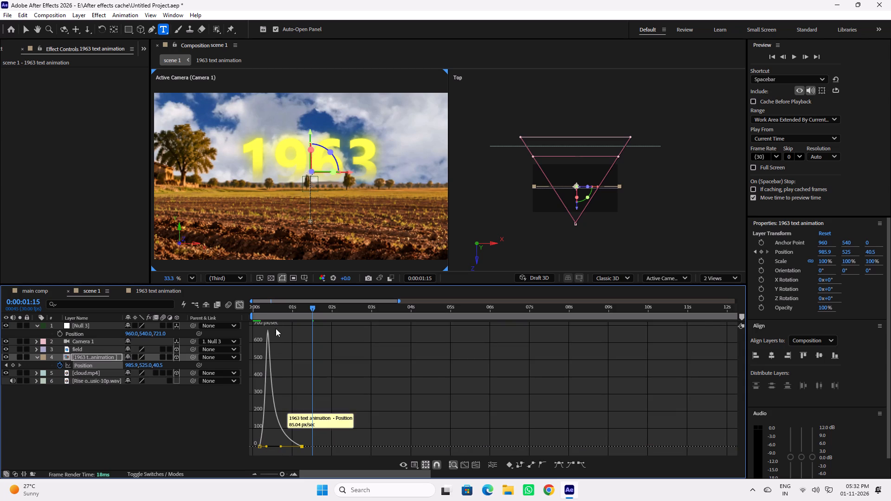
drag(269, 309, 230, 315)
key(space)
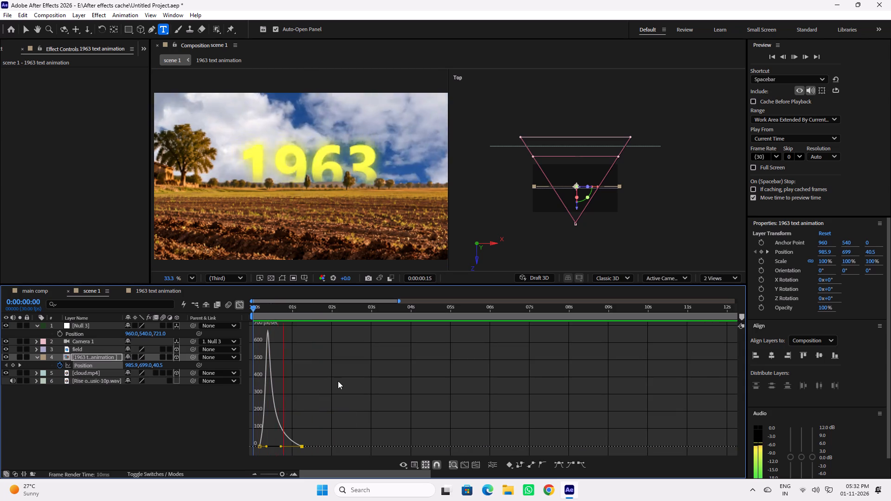
key(space)
key(ctrl+s)
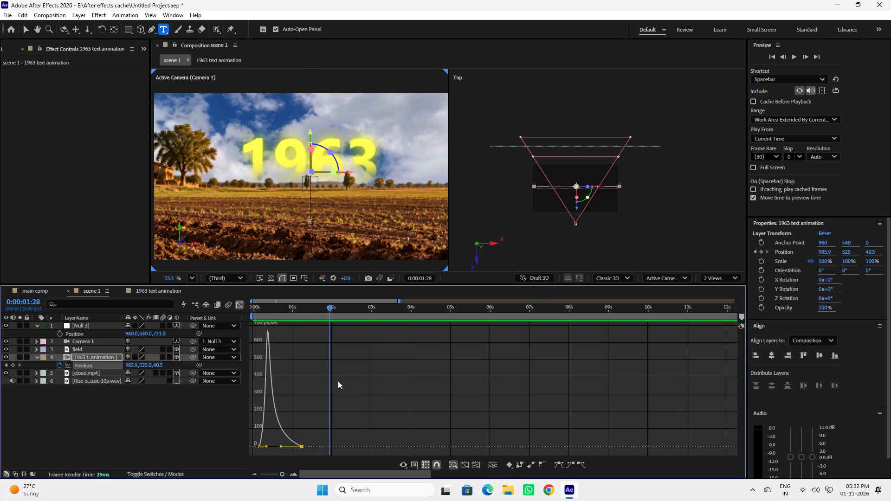
Reduce the ending position keyframe's incoming influence to about 60% in the speed graph, preview from the start and save.
drag(282, 447, 285, 447)
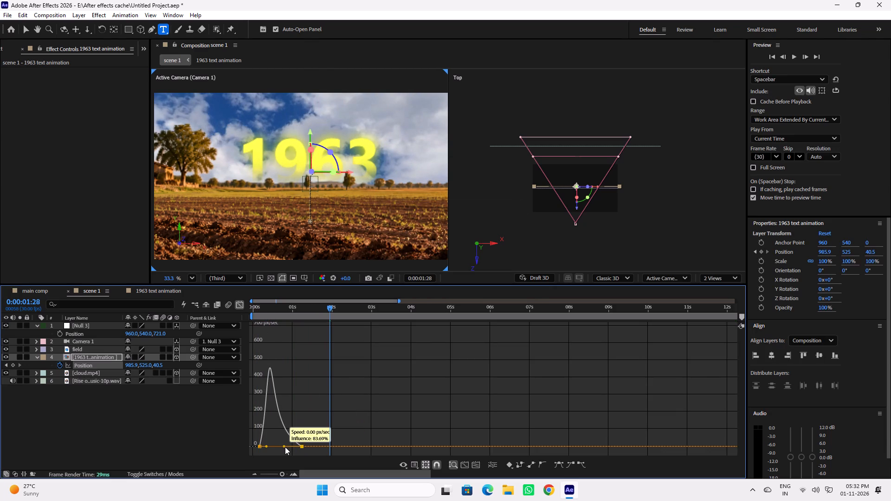
drag(285, 447, 290, 447)
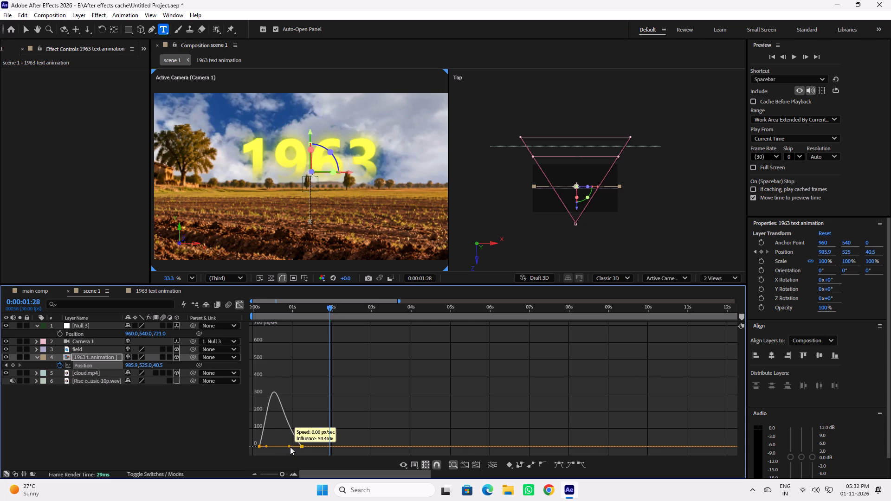
drag(290, 447, 289, 447)
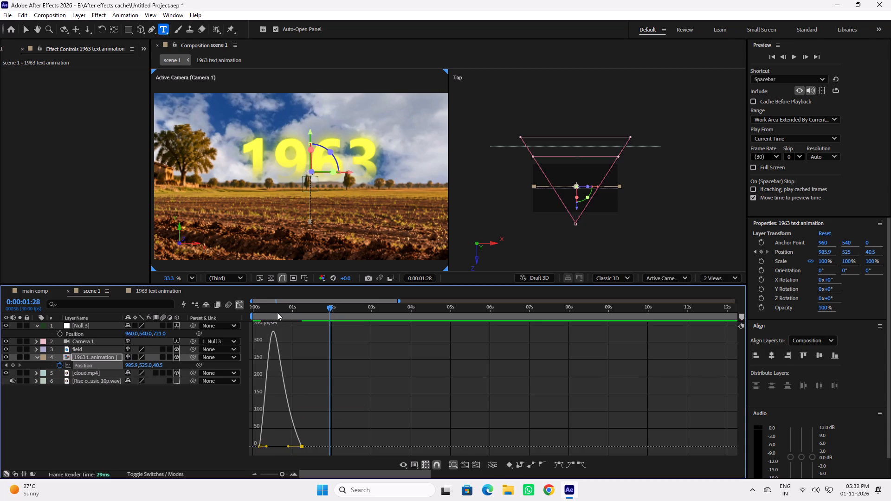
drag(271, 310, 243, 315)
key(space)
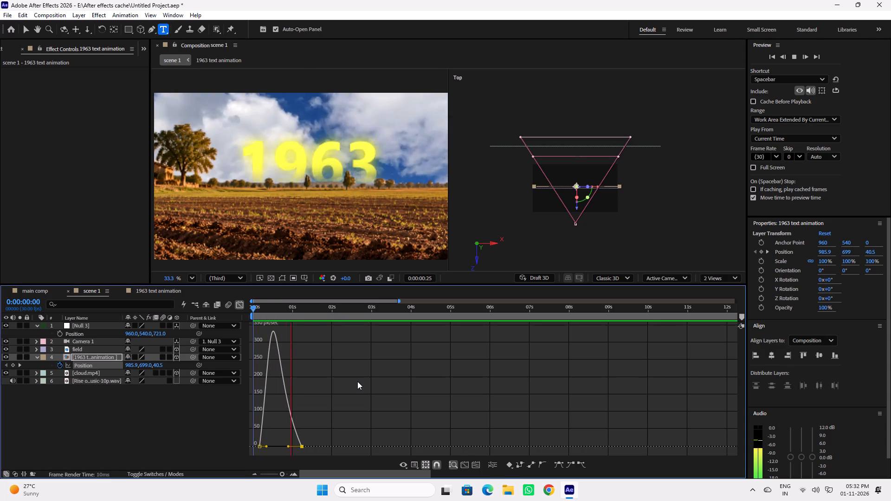
key(space)
key(ctrl+s)
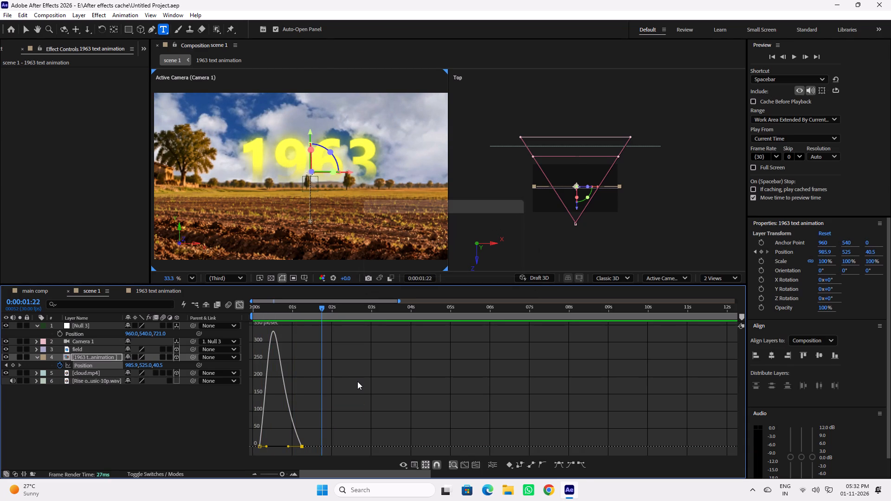
click(239, 303)
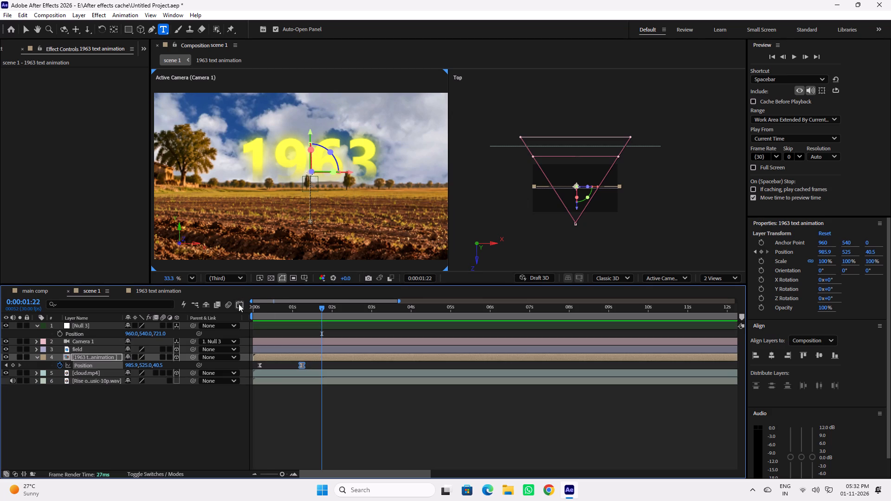
drag(290, 310, 242, 312)
key(space)
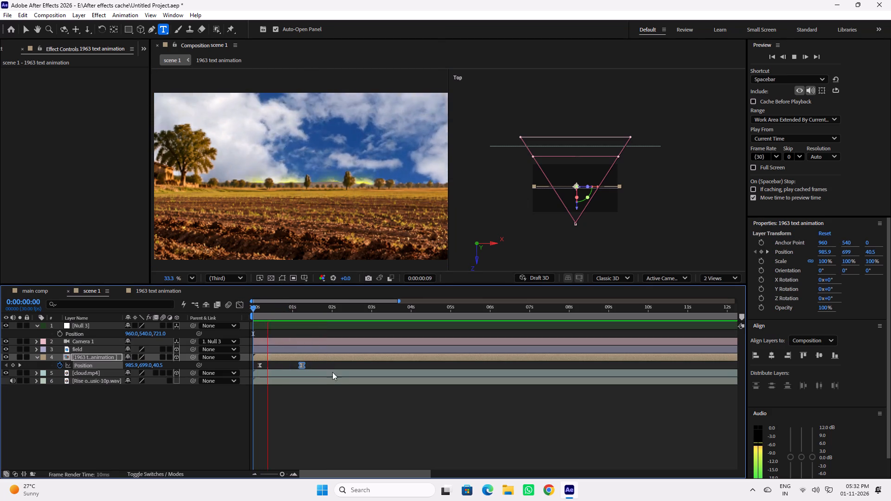
key(space)
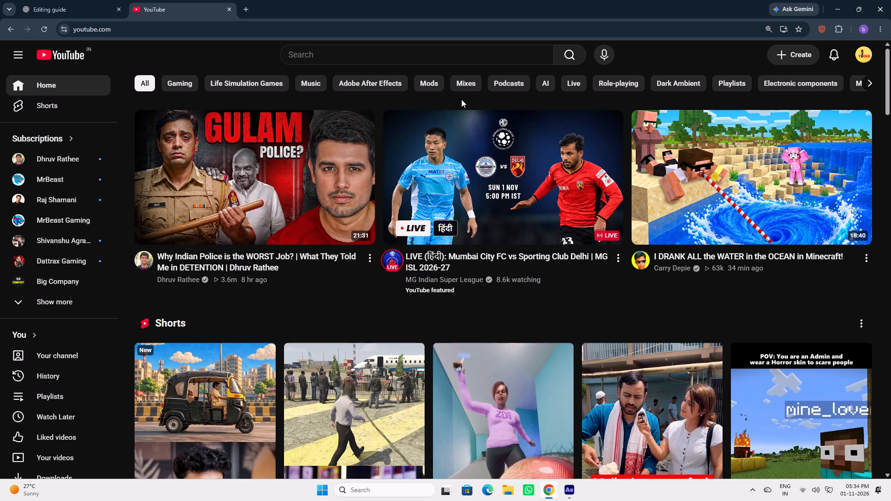
click(605, 126)
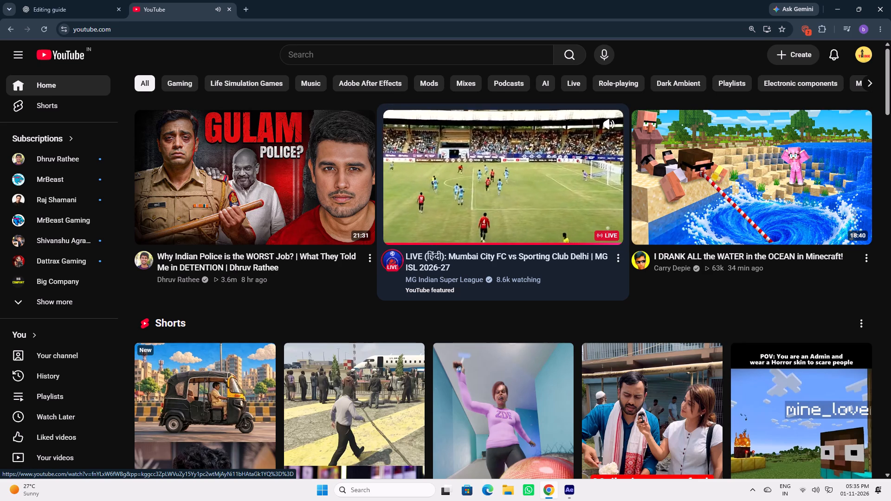
scroll(502, 166, down, 3)
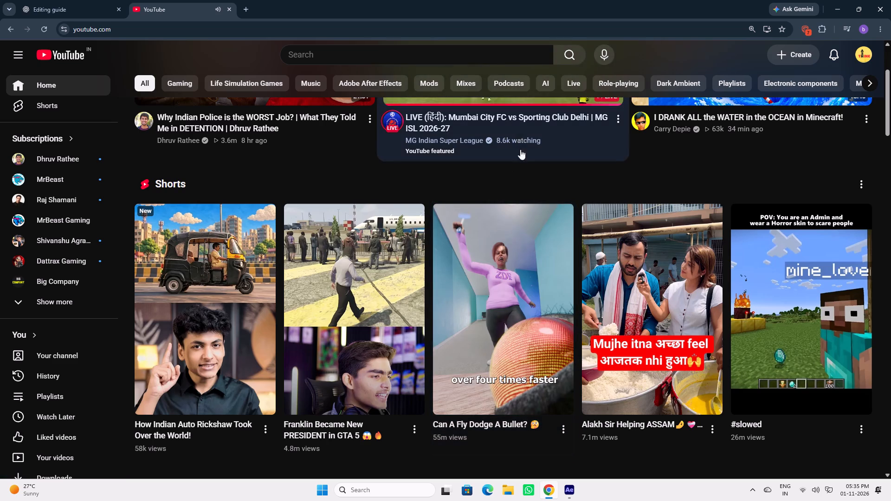
scroll(260, 345, down, 3)
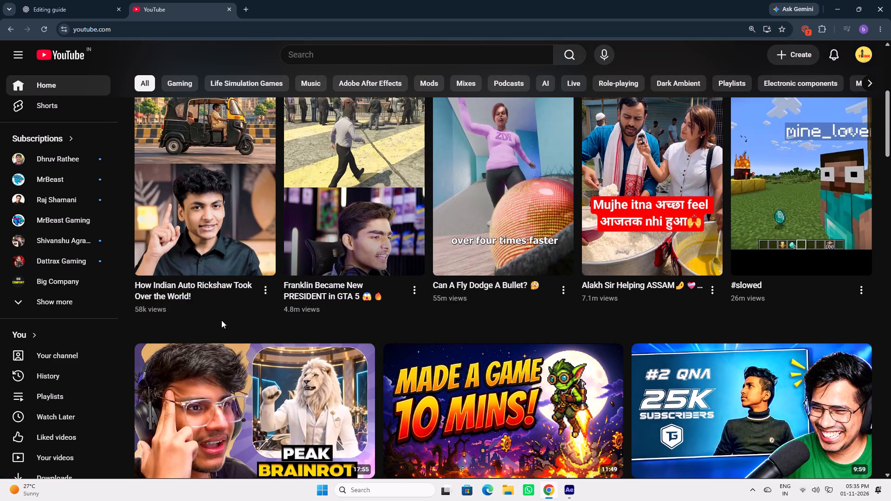
click(213, 200)
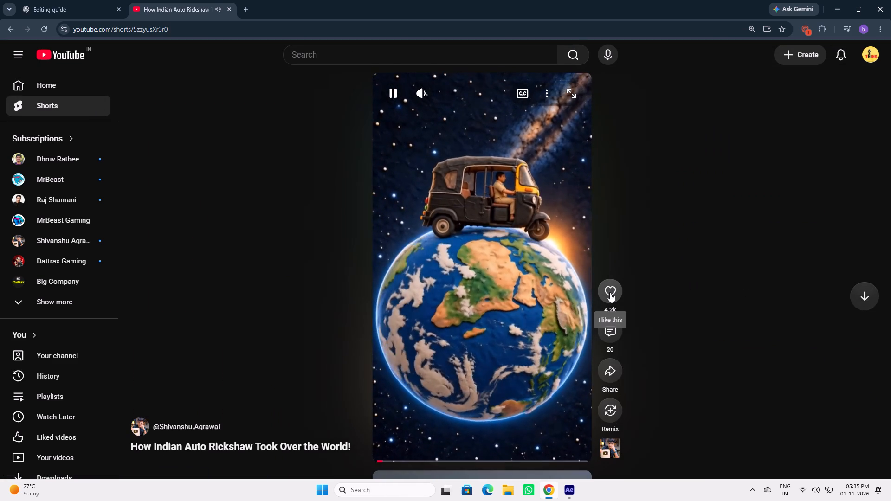
click(610, 291)
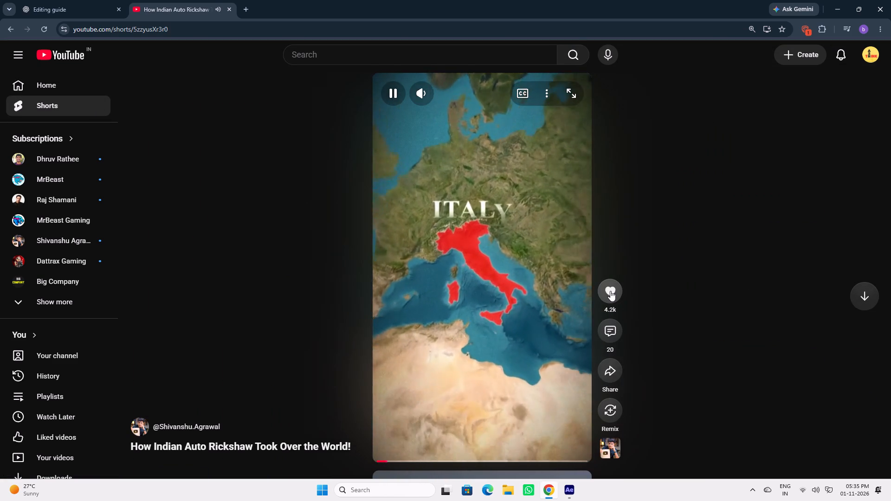